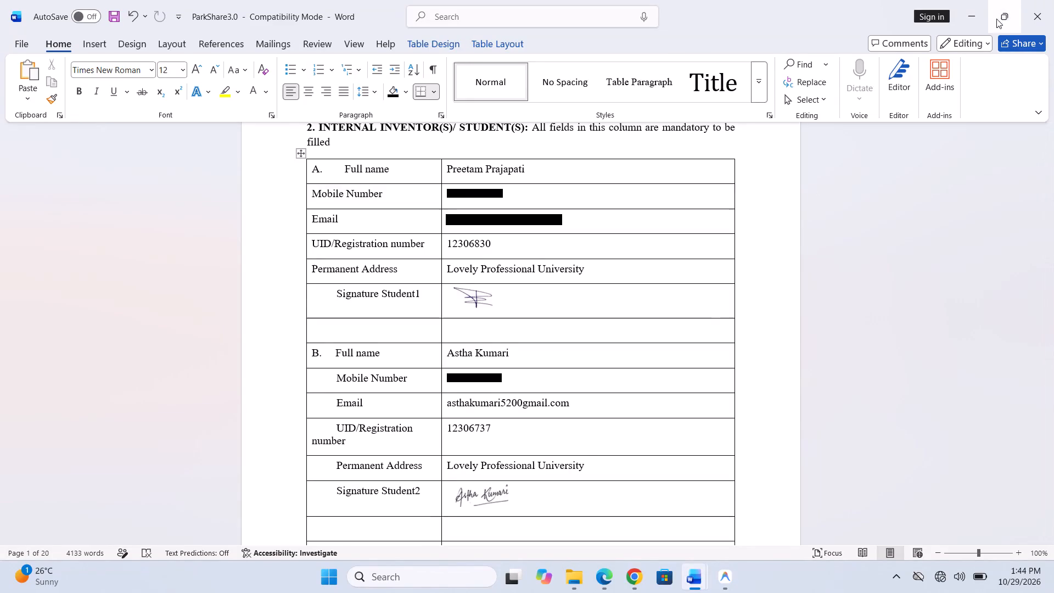
Arrange the ParkShare3.0 and ParkShare 2.0 documents side by side.
{"action": "left_click", "coordinate": [927, 66]}
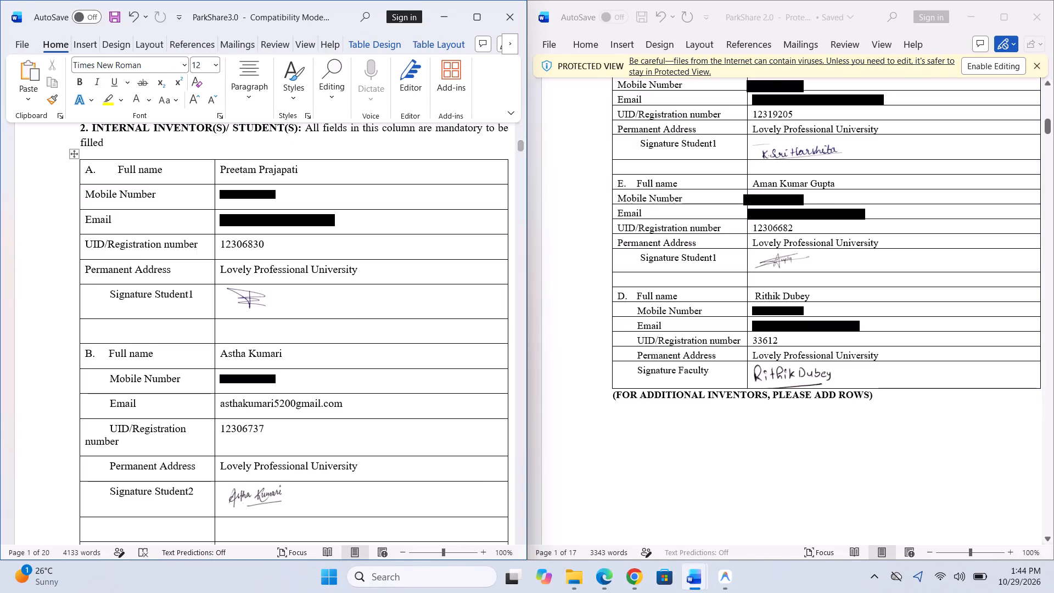
Copy the complete inventors/students table, from entry A through the faculty signature row, from the ParkShare 2.0 document.
{"action": "scroll", "coordinate": [753, 273], "scroll_direction": "up", "scroll_amount": 2}
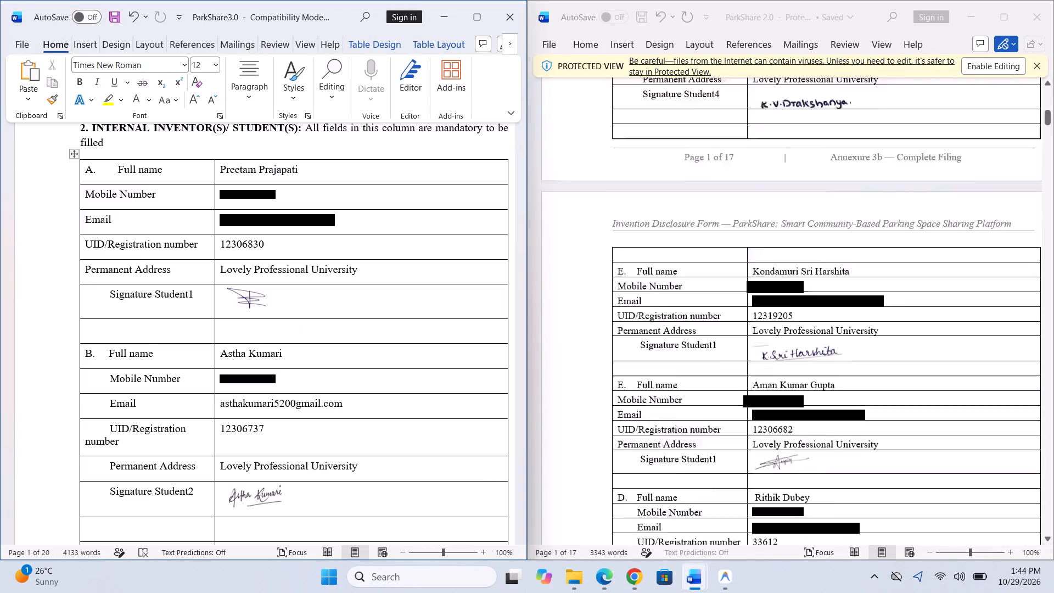
{"action": "scroll", "coordinate": [763, 239], "scroll_direction": "up", "scroll_amount": 2}
{"action": "scroll", "coordinate": [964, 169], "scroll_direction": "up", "scroll_amount": 2}
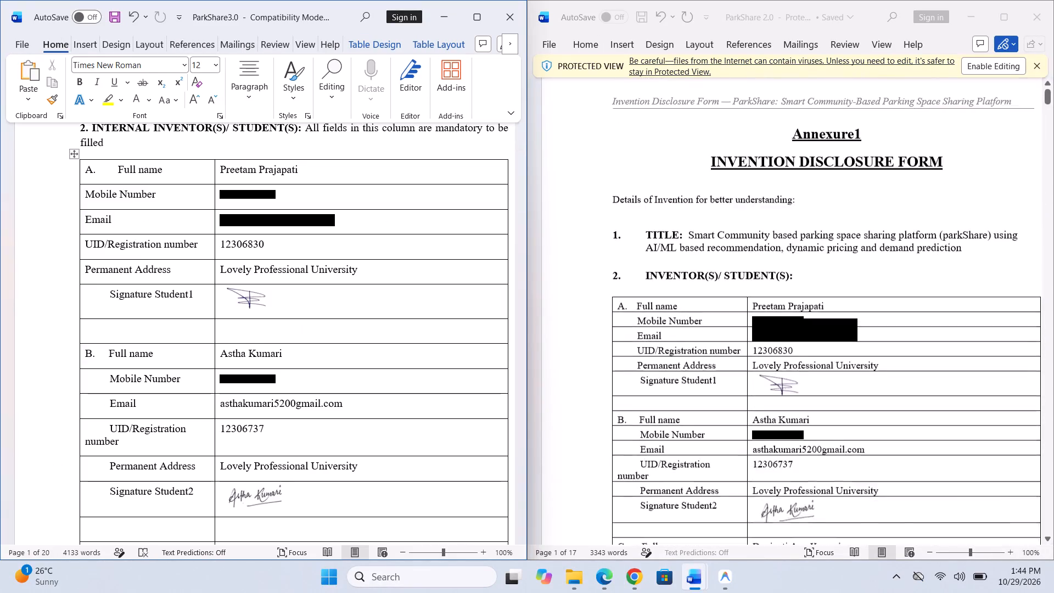
{"action": "scroll", "coordinate": [964, 169], "scroll_direction": "up", "scroll_amount": 1}
{"action": "left_click", "coordinate": [696, 49]}
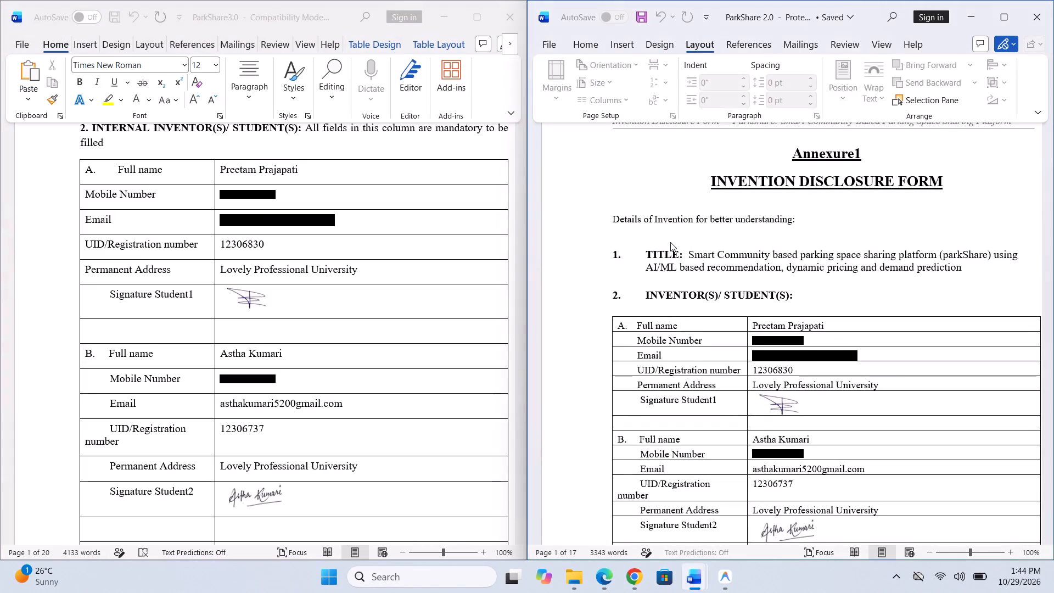
{"action": "scroll", "coordinate": [670, 242], "scroll_direction": "down", "scroll_amount": 1}
{"action": "left_click", "coordinate": [605, 230]}
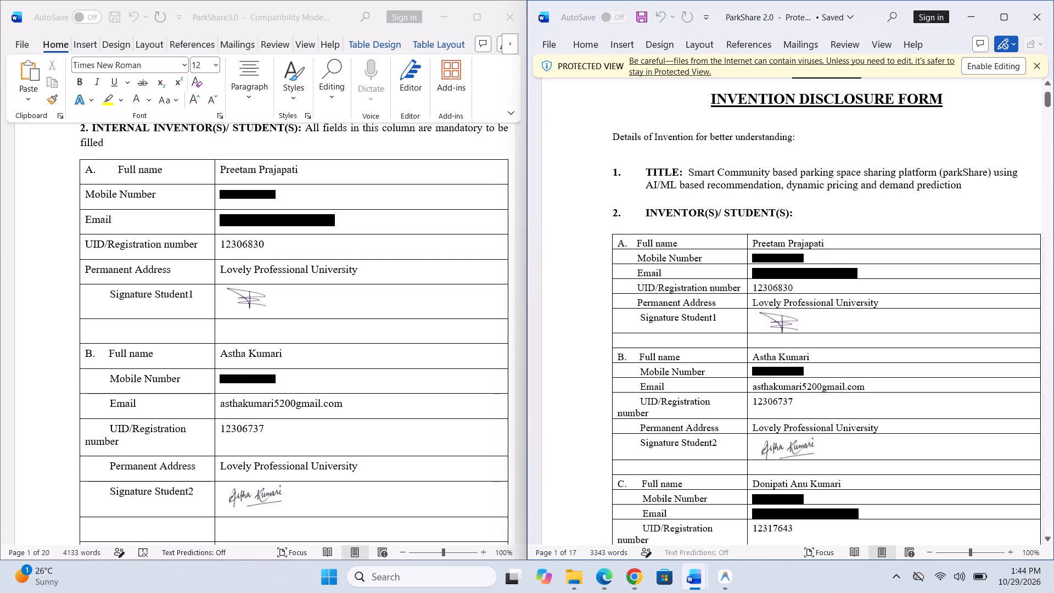
{"action": "left_click_drag", "start_coordinate": [605, 231], "coordinate": [898, 519]}
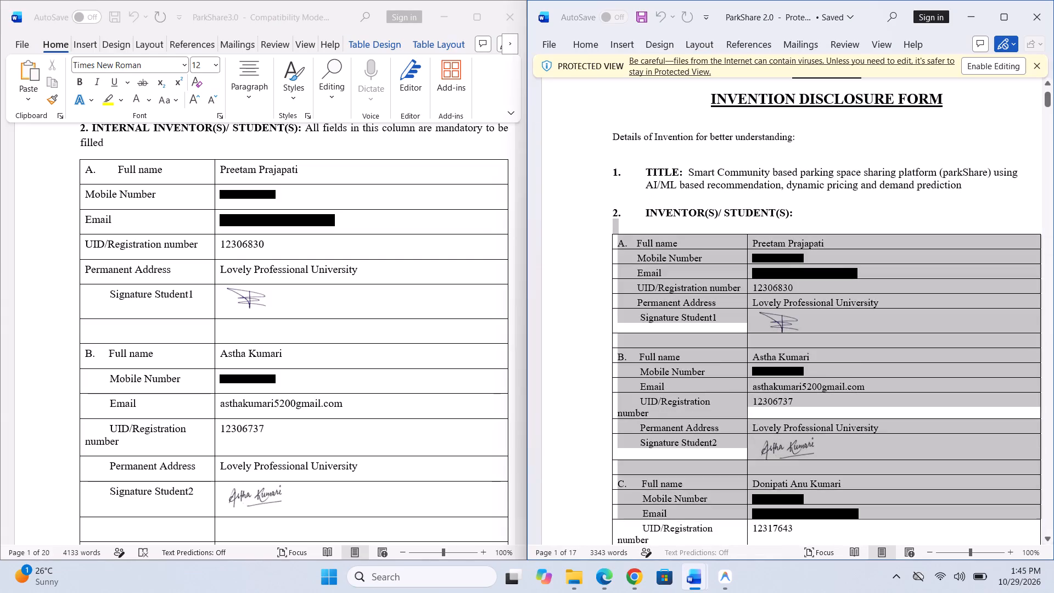
{"action": "left_click_drag", "start_coordinate": [898, 519], "coordinate": [963, 544]}
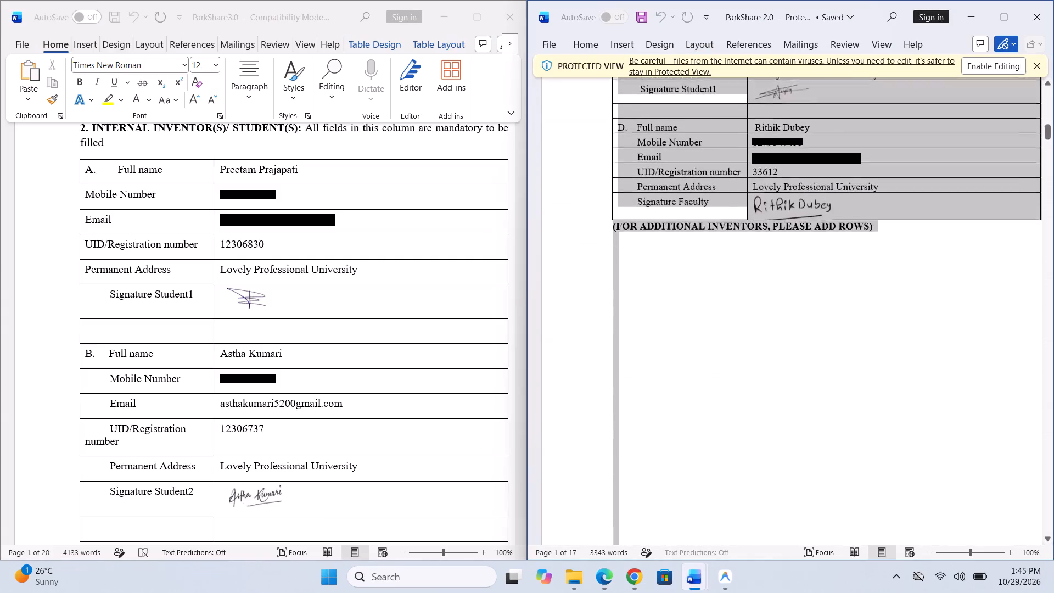
{"action": "left_click_drag", "start_coordinate": [963, 544], "coordinate": [1018, 178]}
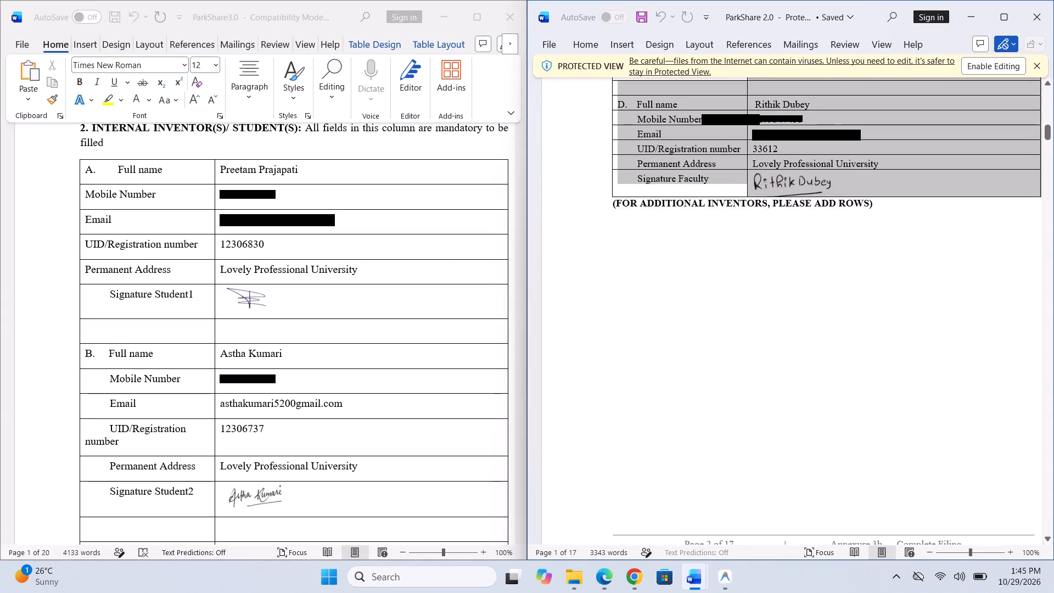
{"action": "left_click_drag", "start_coordinate": [1018, 178], "coordinate": [984, 185]}
{"action": "right_click", "coordinate": [984, 185]}
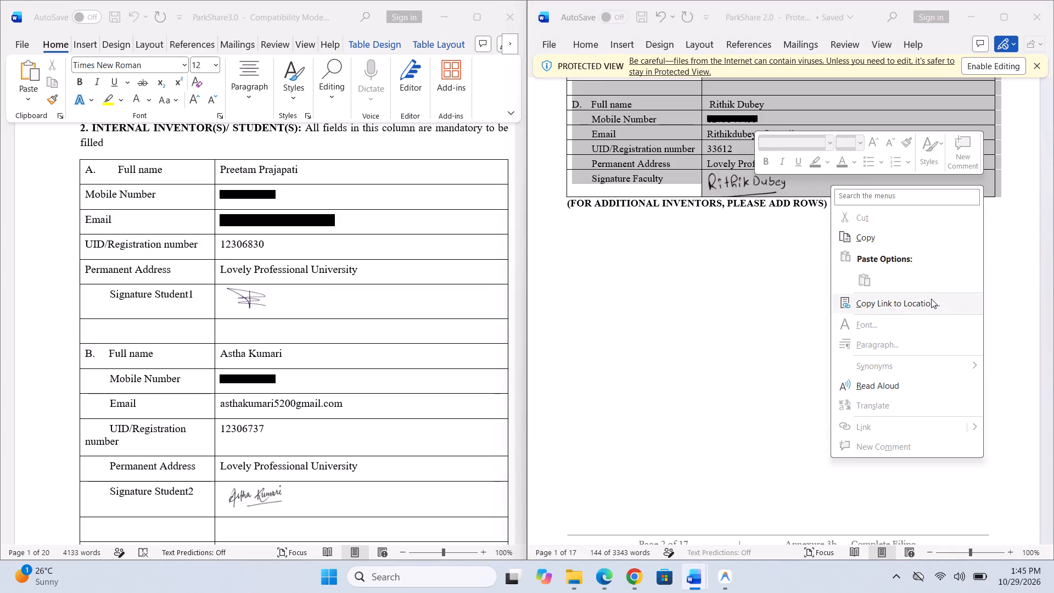
{"action": "left_click", "coordinate": [880, 241]}
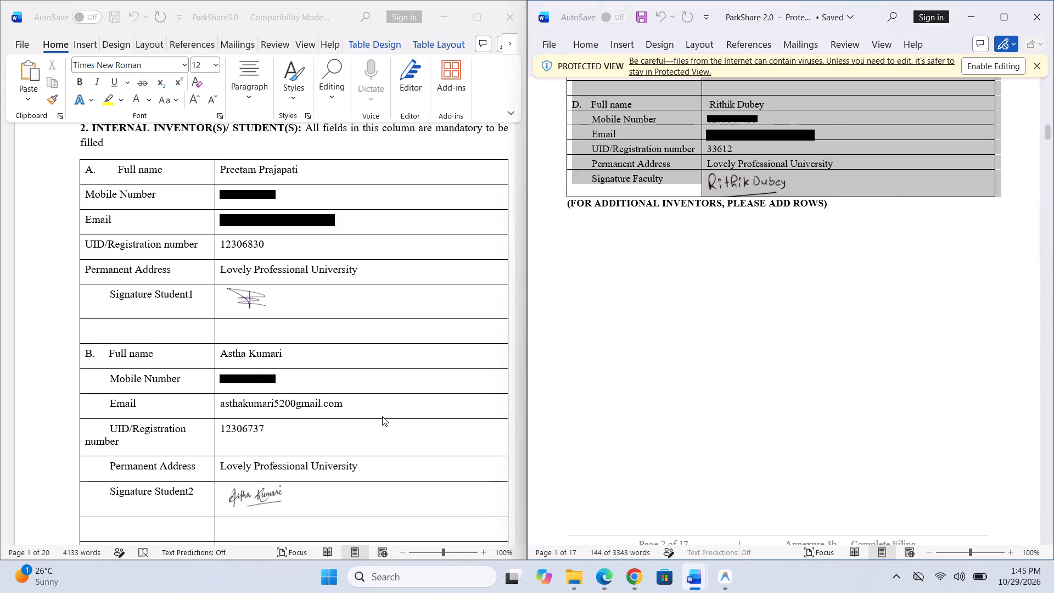
Replace all the inventor tables under section 2 of ParkShare3.0, from entry A through the final faculty signature, with the copied table.
{"action": "scroll", "coordinate": [382, 416], "scroll_direction": "down", "scroll_amount": 9}
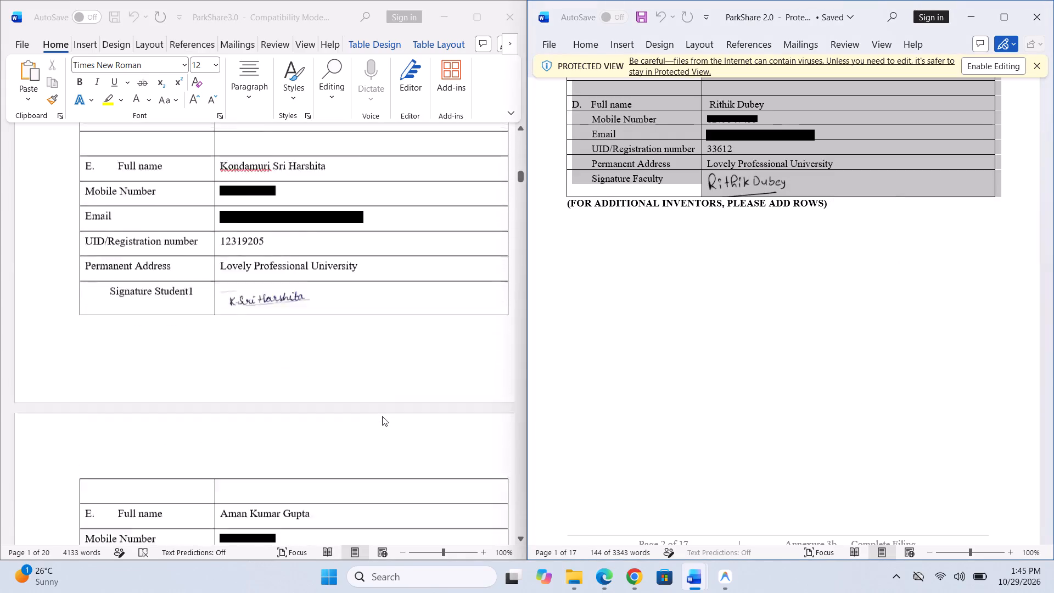
{"action": "scroll", "coordinate": [382, 416], "scroll_direction": "down", "scroll_amount": 6}
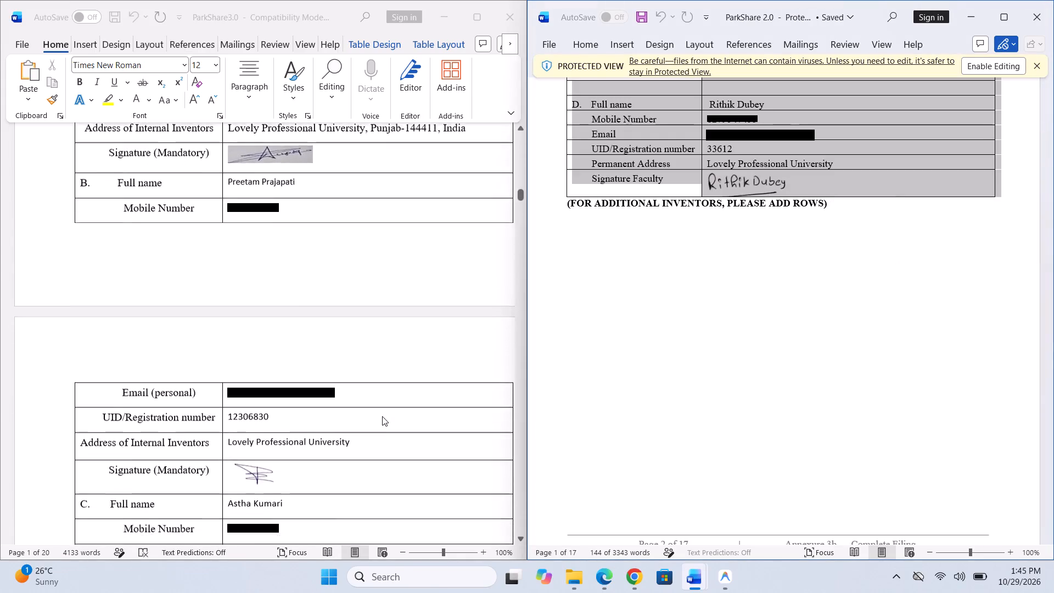
{"action": "scroll", "coordinate": [382, 416], "scroll_direction": "down", "scroll_amount": 3}
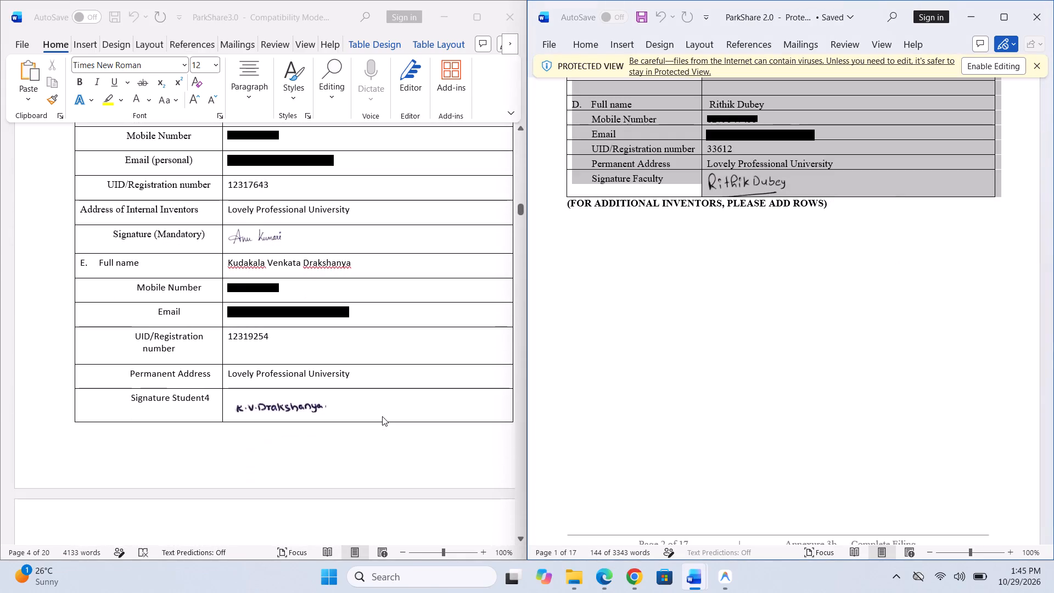
{"action": "scroll", "coordinate": [382, 416], "scroll_direction": "down", "scroll_amount": 1}
{"action": "scroll", "coordinate": [514, 422], "scroll_direction": "down", "scroll_amount": 5}
{"action": "scroll", "coordinate": [455, 455], "scroll_direction": "down", "scroll_amount": 1}
{"action": "scroll", "coordinate": [475, 362], "scroll_direction": "up", "scroll_amount": 1}
{"action": "left_click_drag", "start_coordinate": [464, 502], "coordinate": [464, 502]}
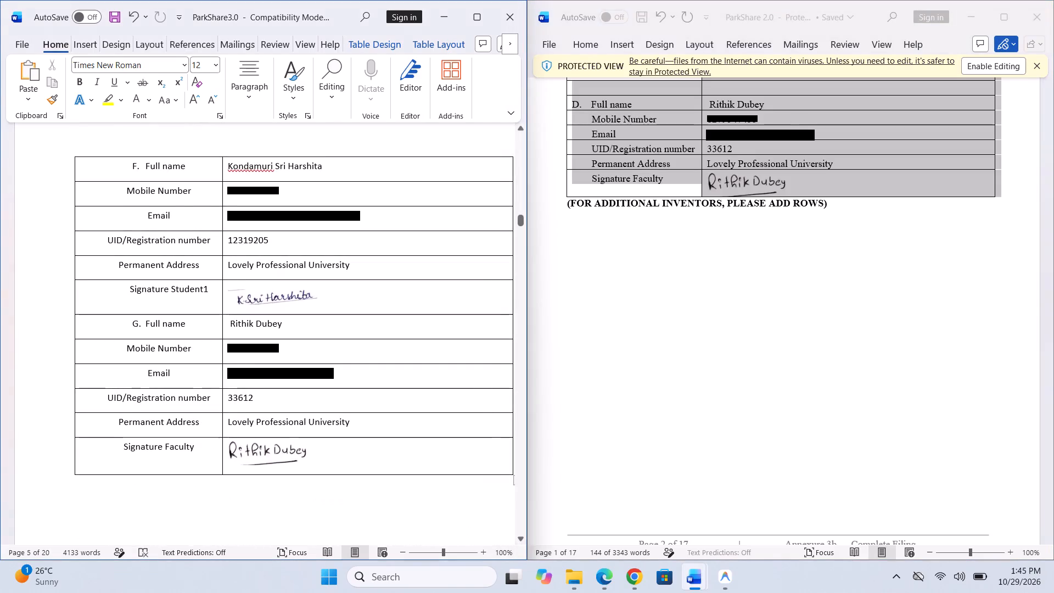
{"action": "left_click_drag", "start_coordinate": [464, 502], "coordinate": [248, 130]}
{"action": "left_click", "coordinate": [453, 488]}
{"action": "left_click_drag", "start_coordinate": [453, 488], "coordinate": [182, 87]}
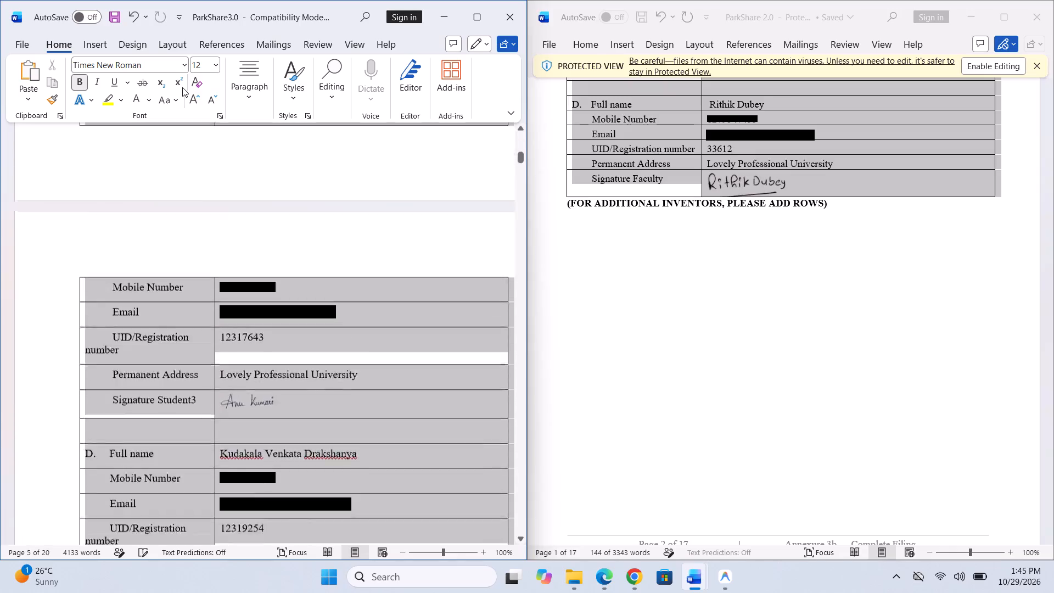
{"action": "left_click_drag", "start_coordinate": [182, 87], "coordinate": [162, 449]}
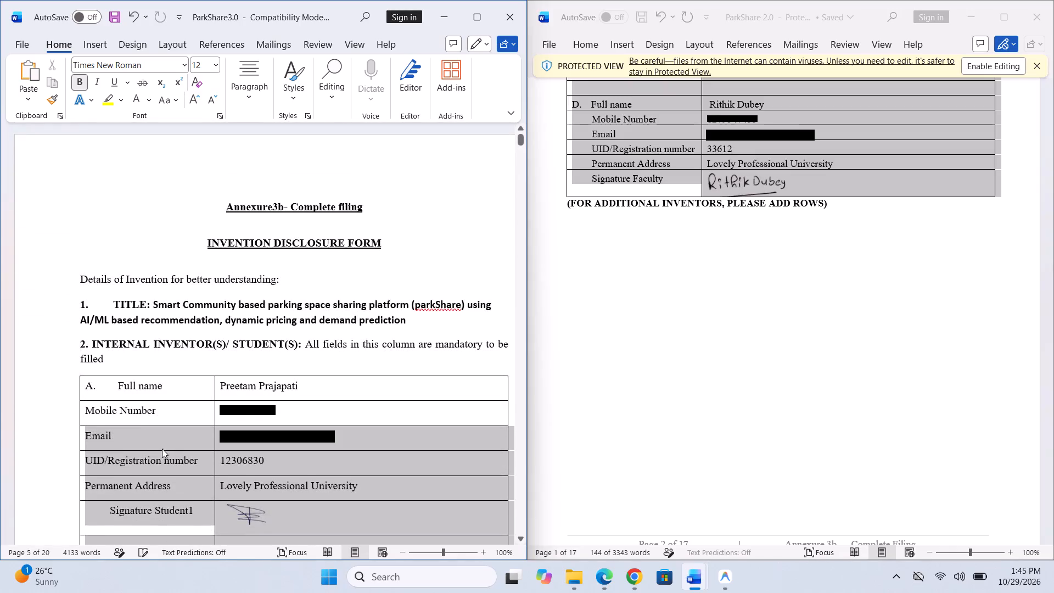
{"action": "left_click_drag", "start_coordinate": [162, 449], "coordinate": [64, 386]}
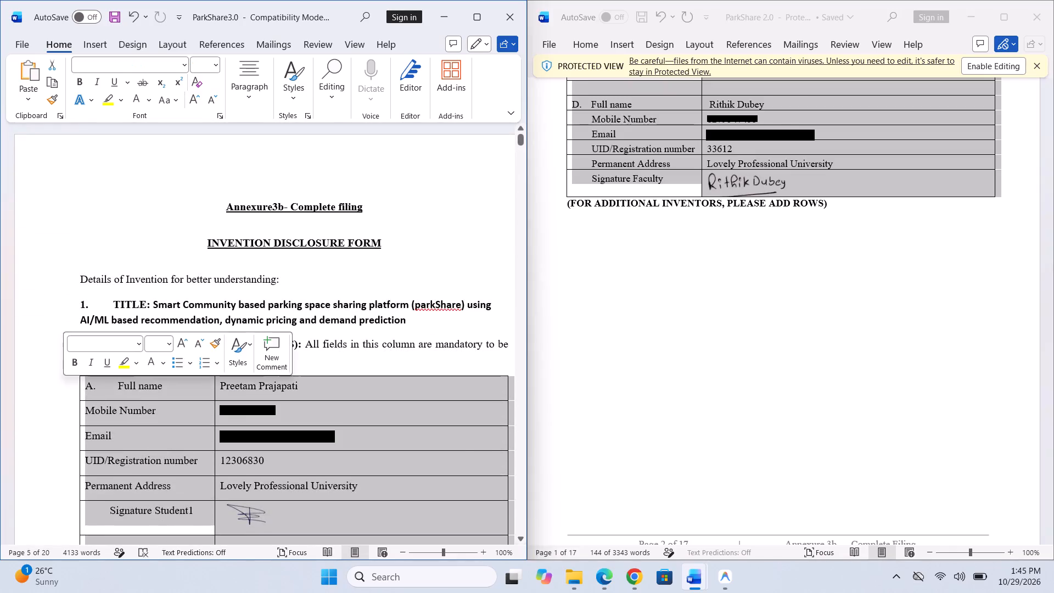
{"action": "key", "text": "BackSpace"}
{"action": "key", "text": "ctrl+v"}
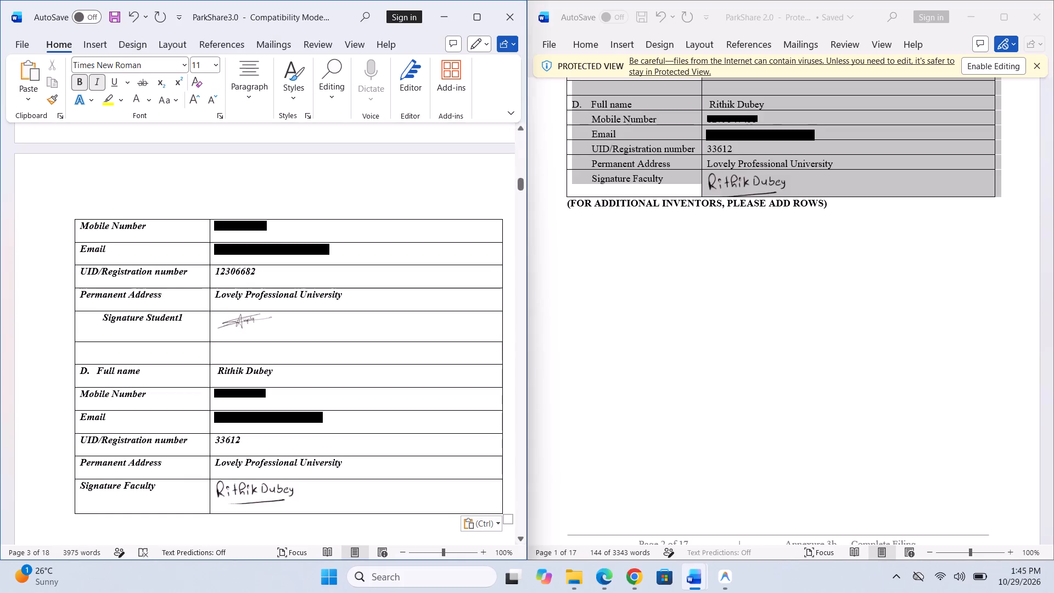
Compare the pasted inventor table in ParkShare3.0 with the source table in ParkShare 2.0, checking entries and their lettering.
{"action": "scroll", "coordinate": [798, 194], "scroll_direction": "up", "scroll_amount": 2}
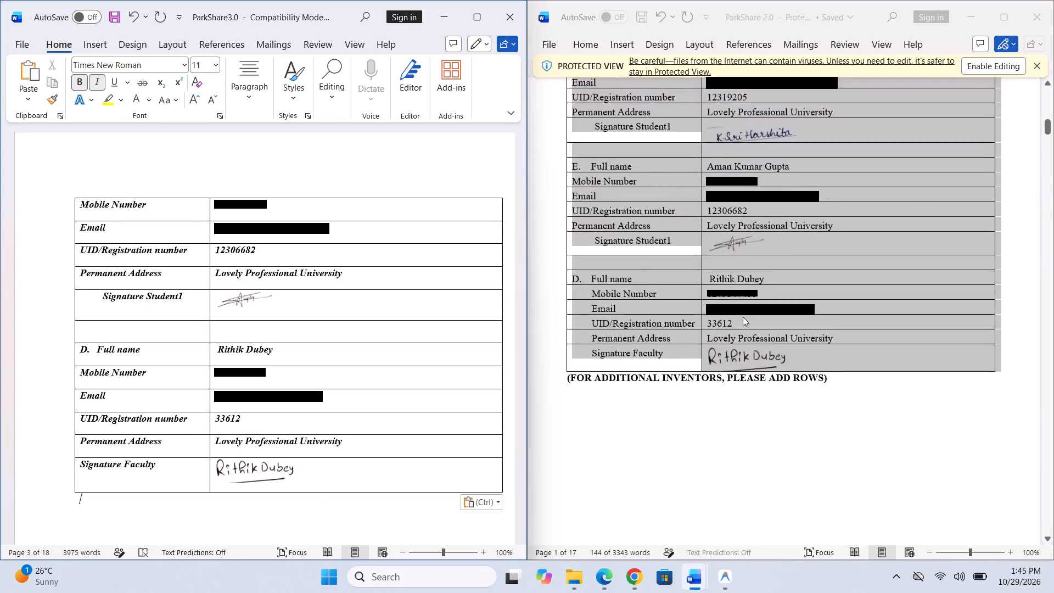
{"action": "scroll", "coordinate": [748, 211], "scroll_direction": "up", "scroll_amount": 1}
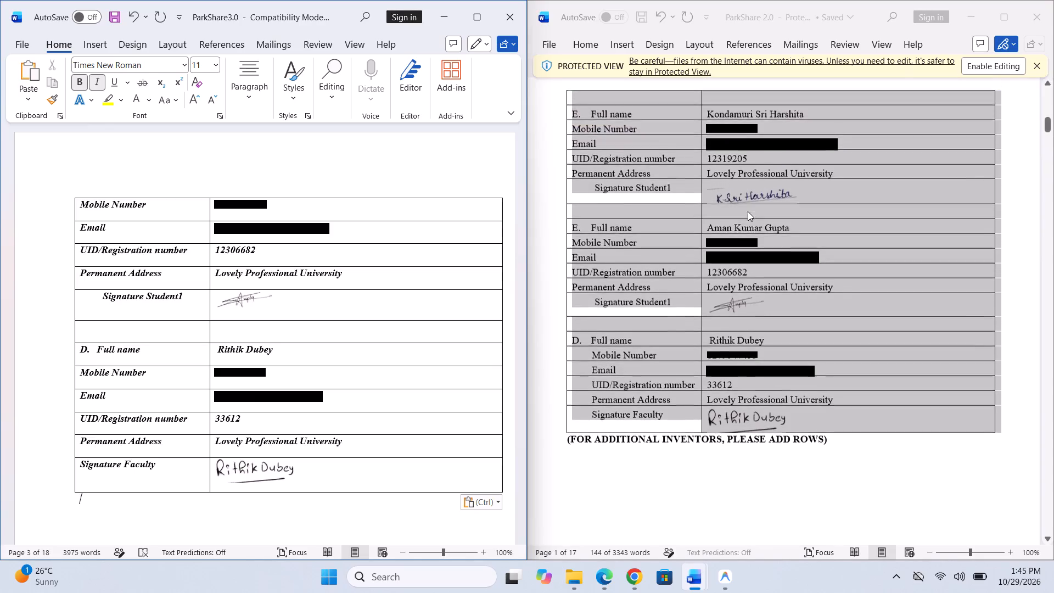
{"action": "scroll", "coordinate": [748, 211], "scroll_direction": "up", "scroll_amount": 4}
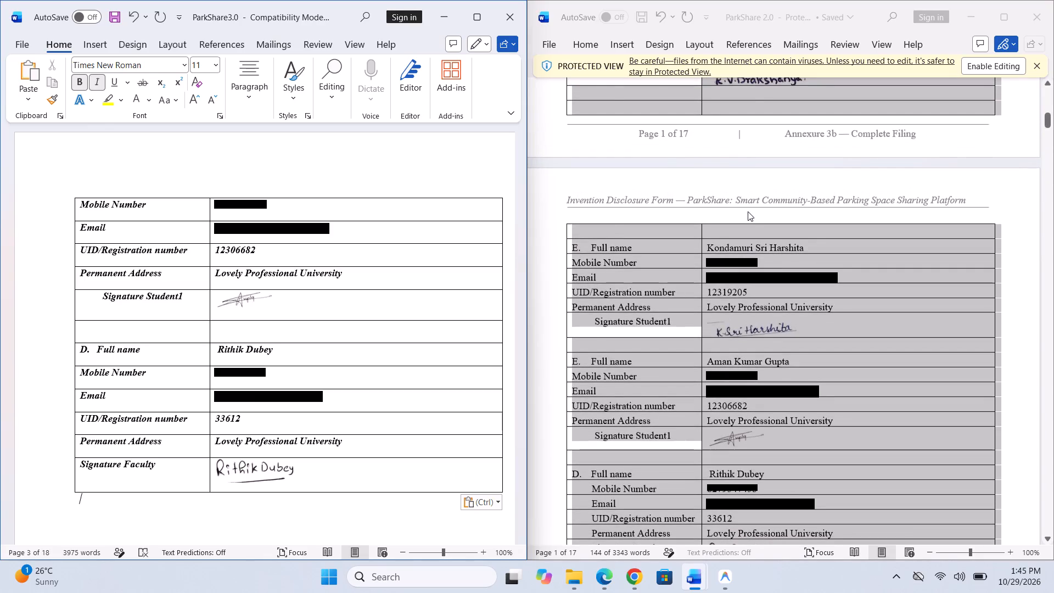
{"action": "scroll", "coordinate": [354, 229], "scroll_direction": "up", "scroll_amount": 7}
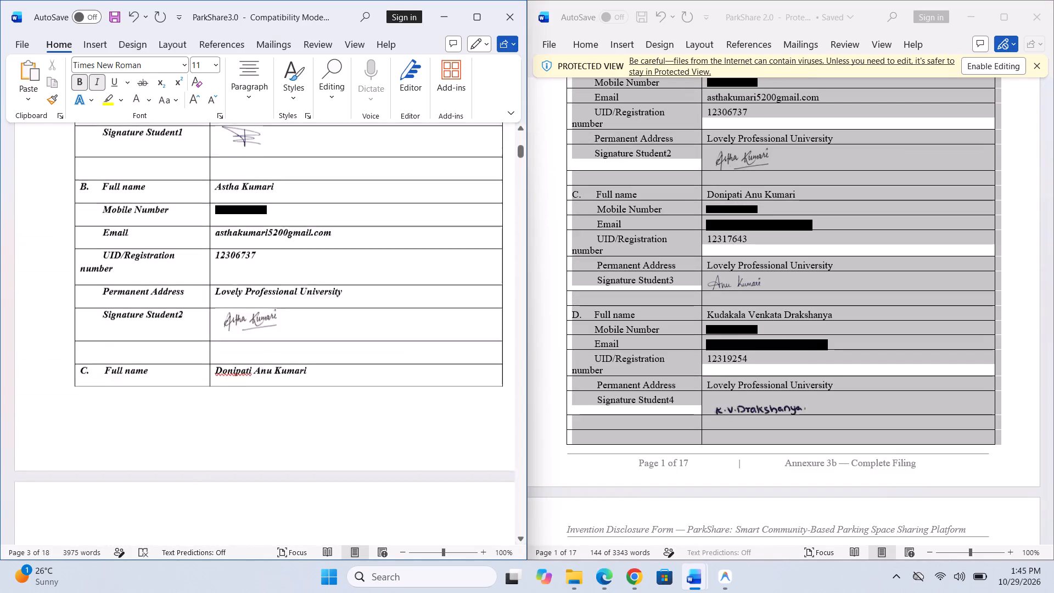
{"action": "scroll", "coordinate": [354, 229], "scroll_direction": "up", "scroll_amount": 2}
{"action": "scroll", "coordinate": [354, 229], "scroll_direction": "down", "scroll_amount": 1}
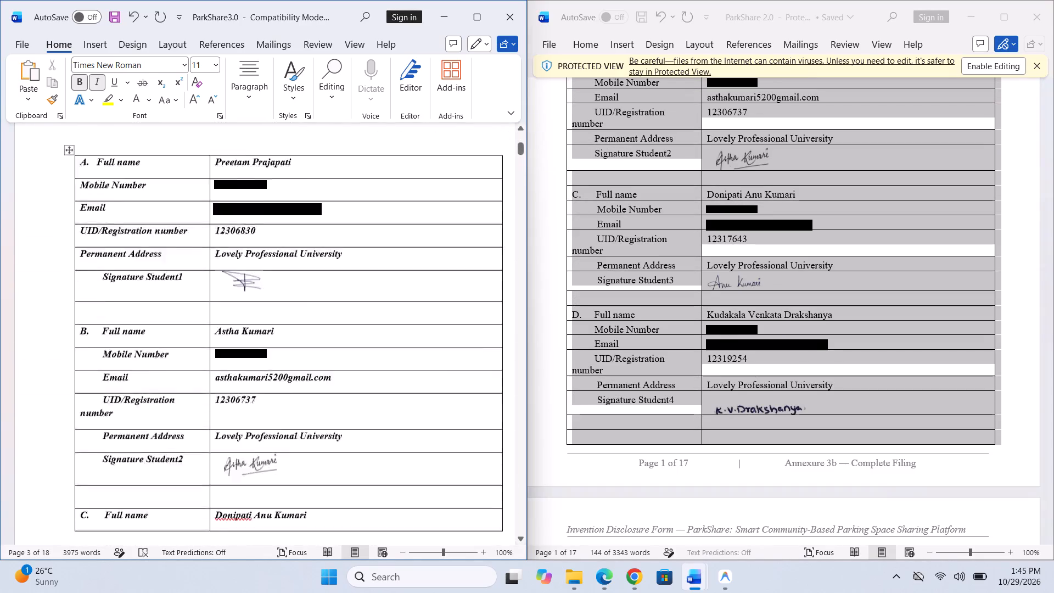
{"action": "scroll", "coordinate": [354, 229], "scroll_direction": "down", "scroll_amount": 3}
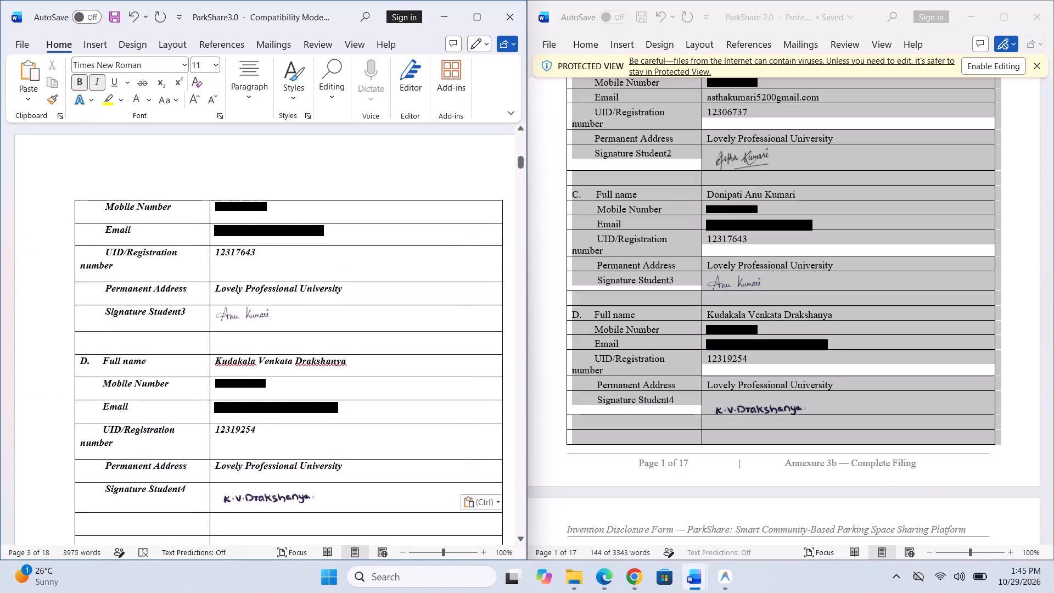
{"action": "scroll", "coordinate": [289, 291], "scroll_direction": "down", "scroll_amount": 2}
{"action": "scroll", "coordinate": [253, 375], "scroll_direction": "down", "scroll_amount": 1}
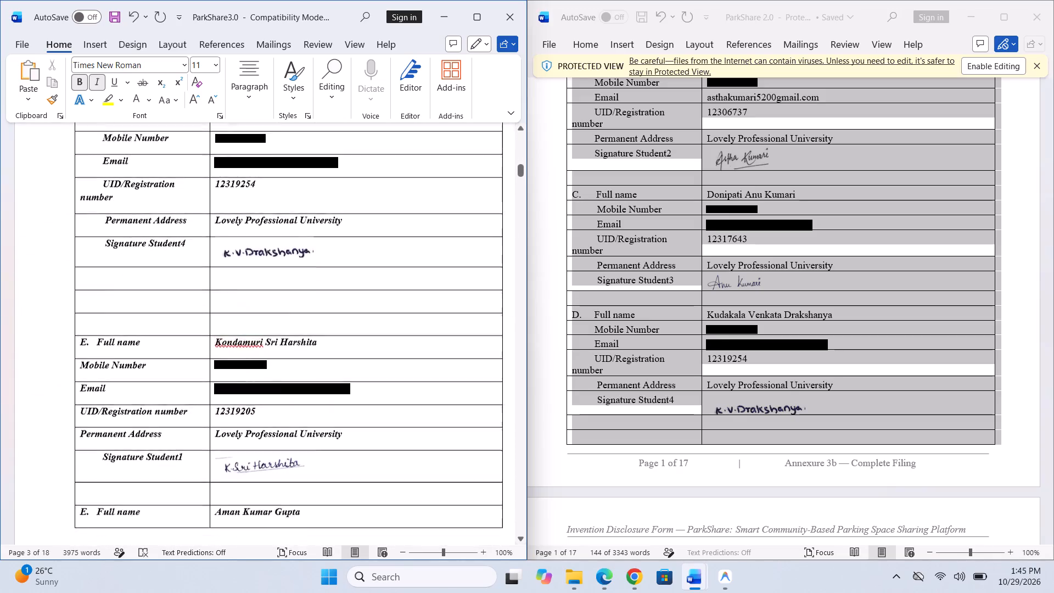
Change the letter of the duplicate E entry in the pasted inventor table to F.
{"action": "scroll", "coordinate": [253, 375], "scroll_direction": "down", "scroll_amount": 1}
{"action": "left_click", "coordinate": [87, 394]}
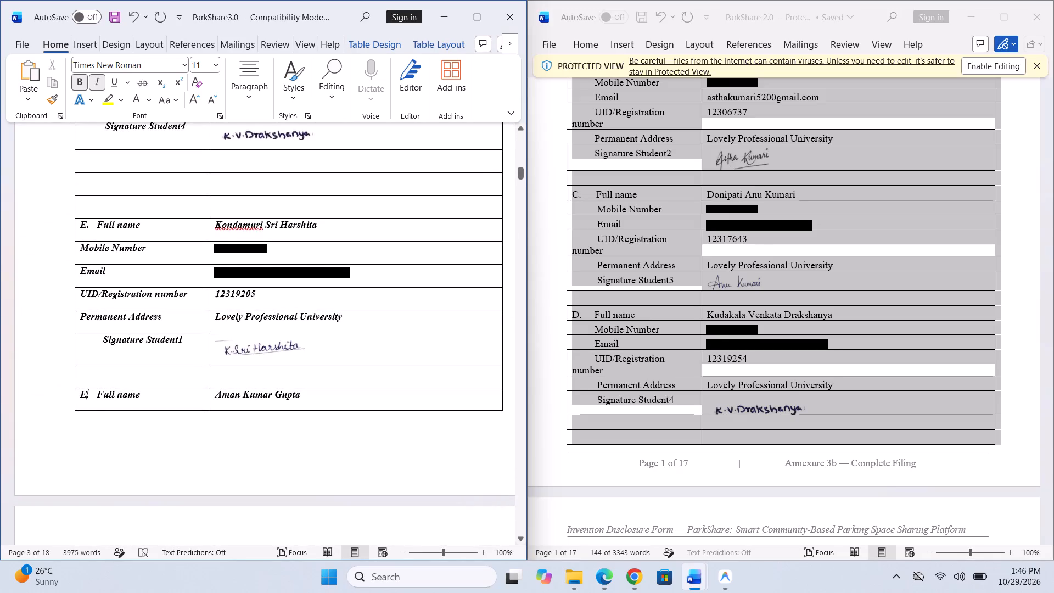
{"action": "left_click", "coordinate": [87, 394]}
{"action": "left_click", "coordinate": [87, 394]}
{"action": "left_click", "coordinate": [87, 394]}
{"action": "key", "text": "Left"}
{"action": "key", "text": "Right"}
{"action": "key", "text": "BackSpace"}
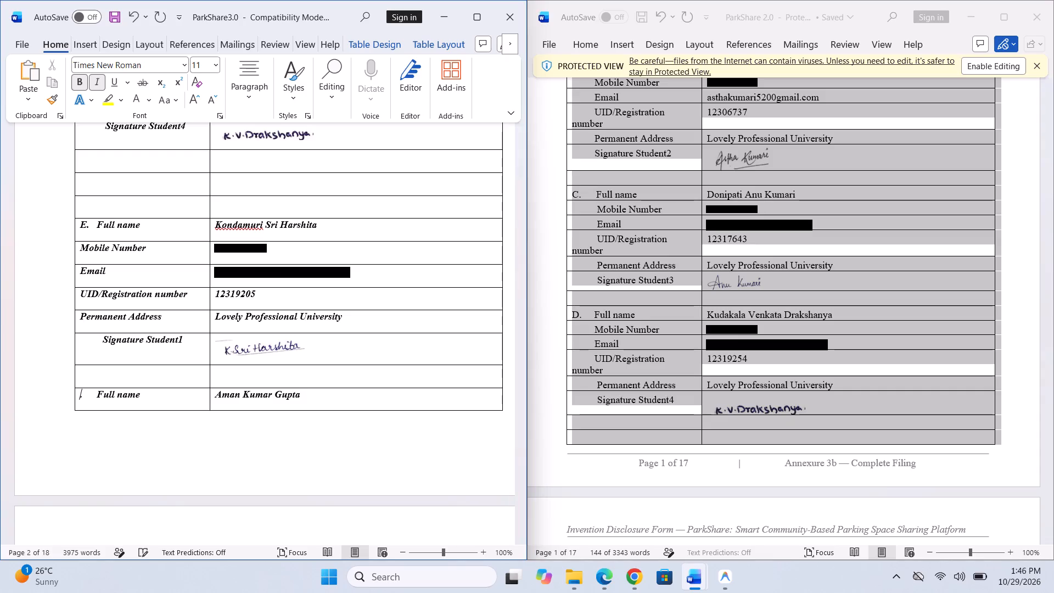
{"action": "key", "text": "shift+f"}
Change the letter of the faculty inventor's entry at the end of the pasted table to G.
{"action": "scroll", "coordinate": [435, 332], "scroll_direction": "down", "scroll_amount": 1}
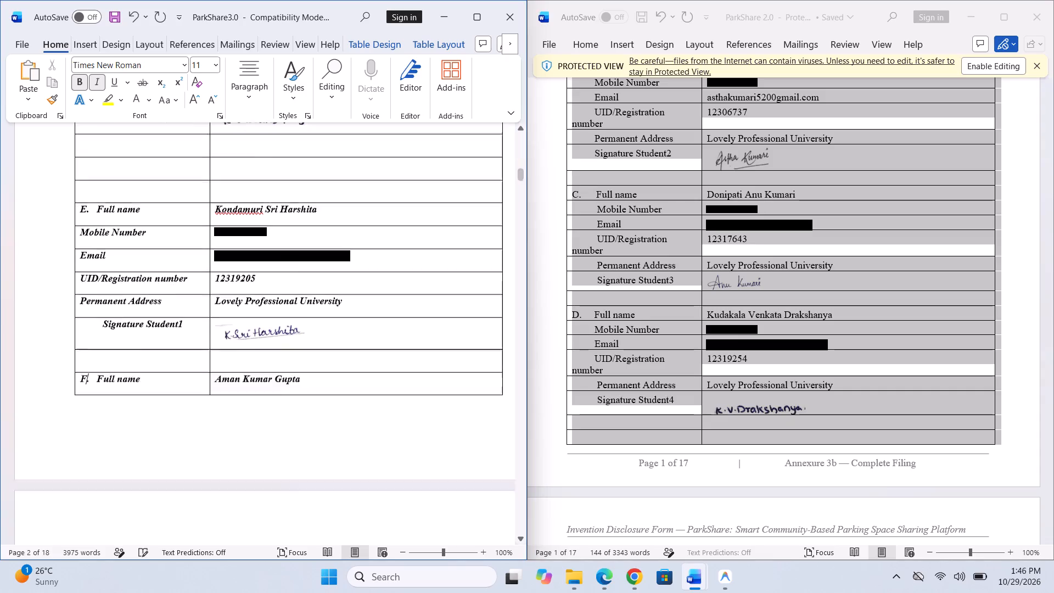
{"action": "scroll", "coordinate": [435, 332], "scroll_direction": "down", "scroll_amount": 1}
{"action": "scroll", "coordinate": [249, 419], "scroll_direction": "down", "scroll_amount": 1}
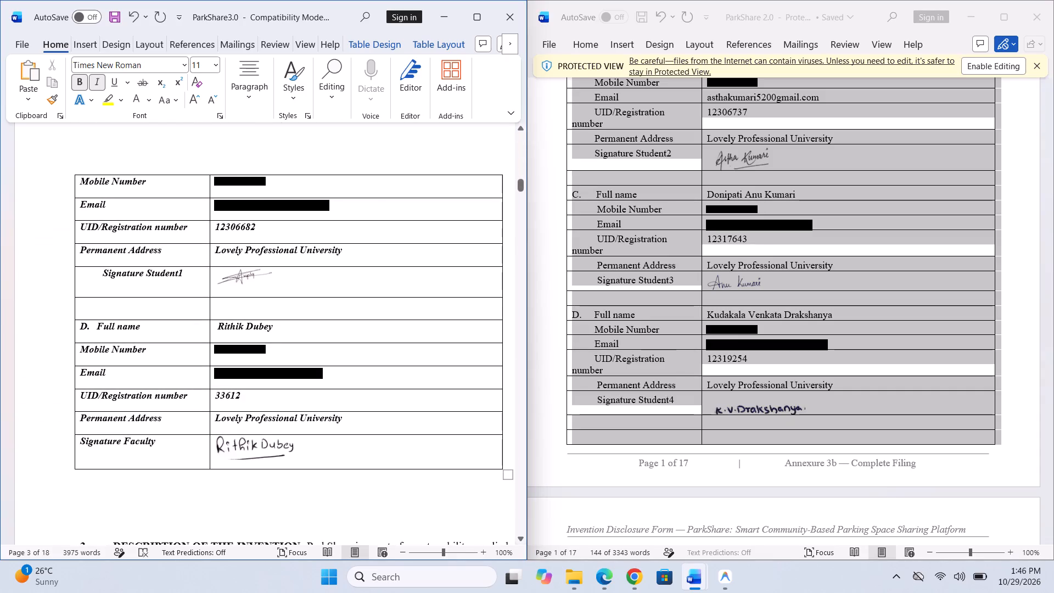
{"action": "left_click", "coordinate": [86, 328]}
{"action": "key", "text": "BackSpace"}
{"action": "key", "text": "shift+g"}
Set the font of the whole inventor table, from entry A through the faculty signature, to Times New Roman.
{"action": "scroll", "coordinate": [87, 328], "scroll_direction": "down", "scroll_amount": 1}
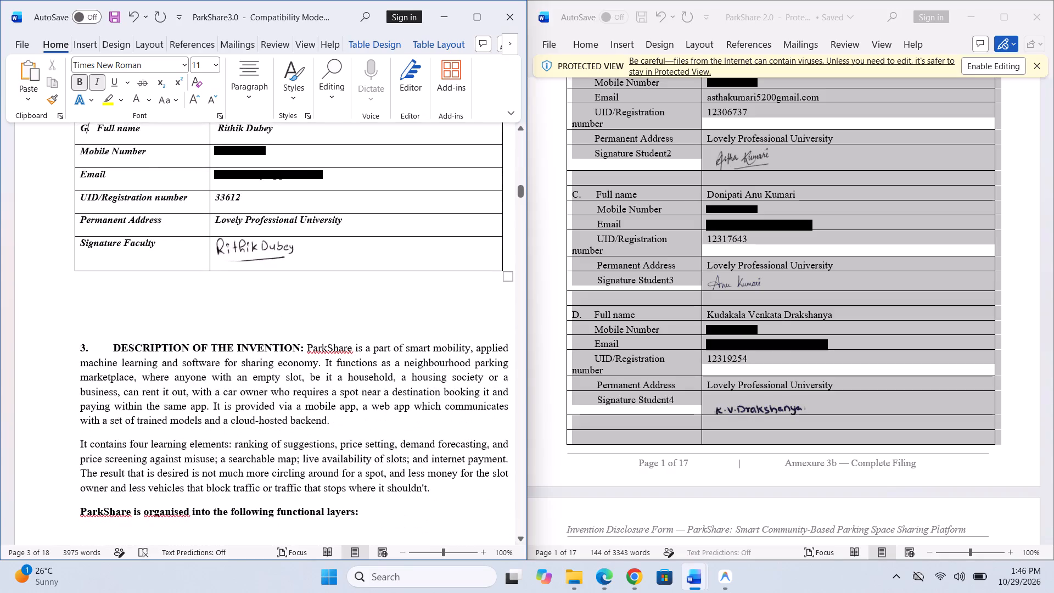
{"action": "scroll", "coordinate": [300, 298], "scroll_direction": "up", "scroll_amount": 1}
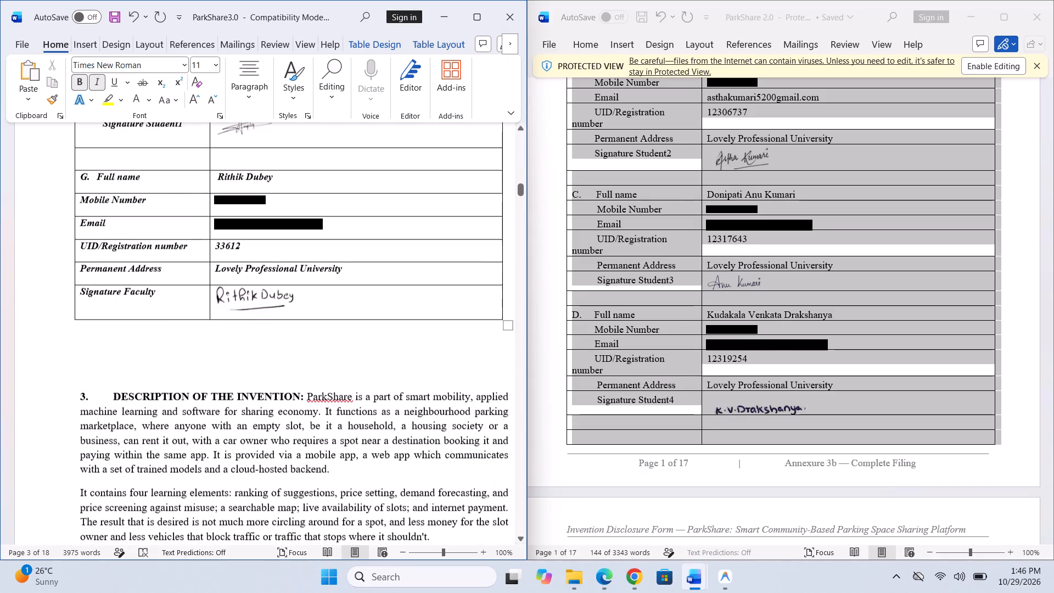
{"action": "scroll", "coordinate": [300, 298], "scroll_direction": "up", "scroll_amount": 1}
{"action": "left_click", "coordinate": [439, 332]}
{"action": "left_click_drag", "start_coordinate": [440, 337], "coordinate": [127, 103]}
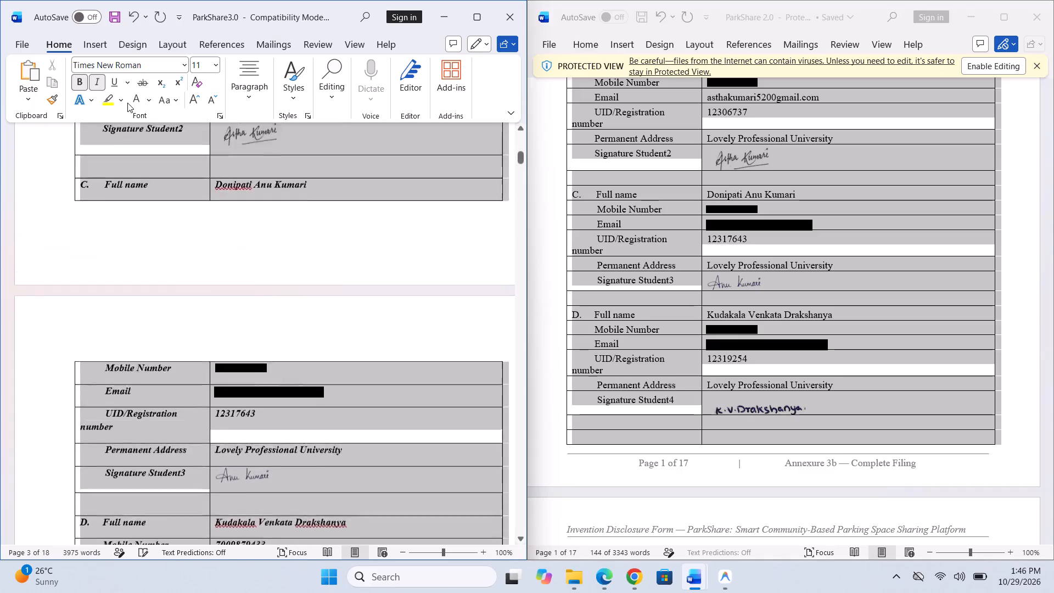
{"action": "left_click_drag", "start_coordinate": [127, 103], "coordinate": [146, 391]}
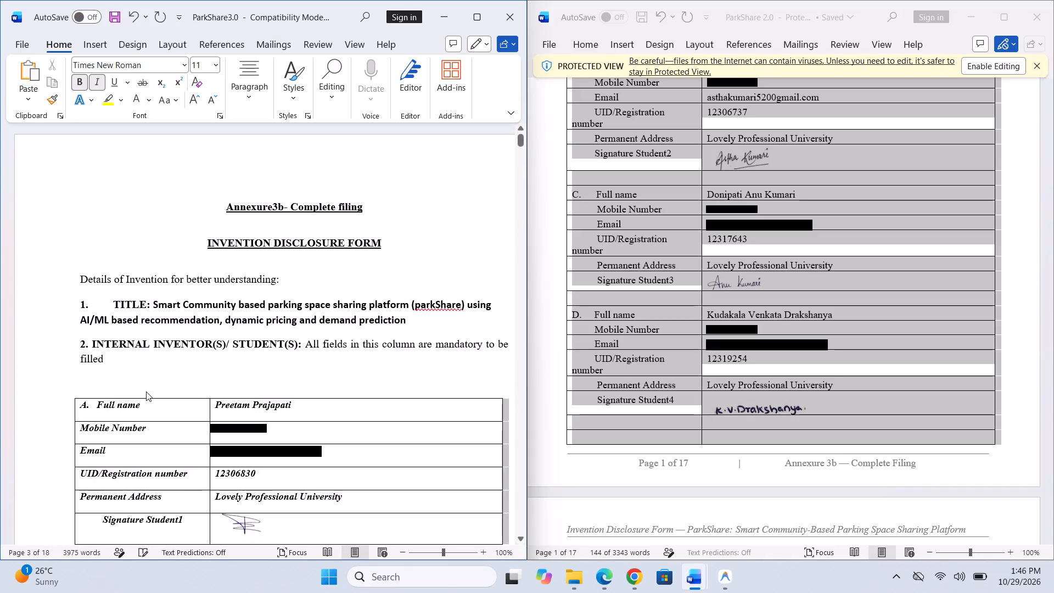
{"action": "left_click_drag", "start_coordinate": [146, 391], "coordinate": [85, 409]}
{"action": "left_click", "coordinate": [130, 433]}
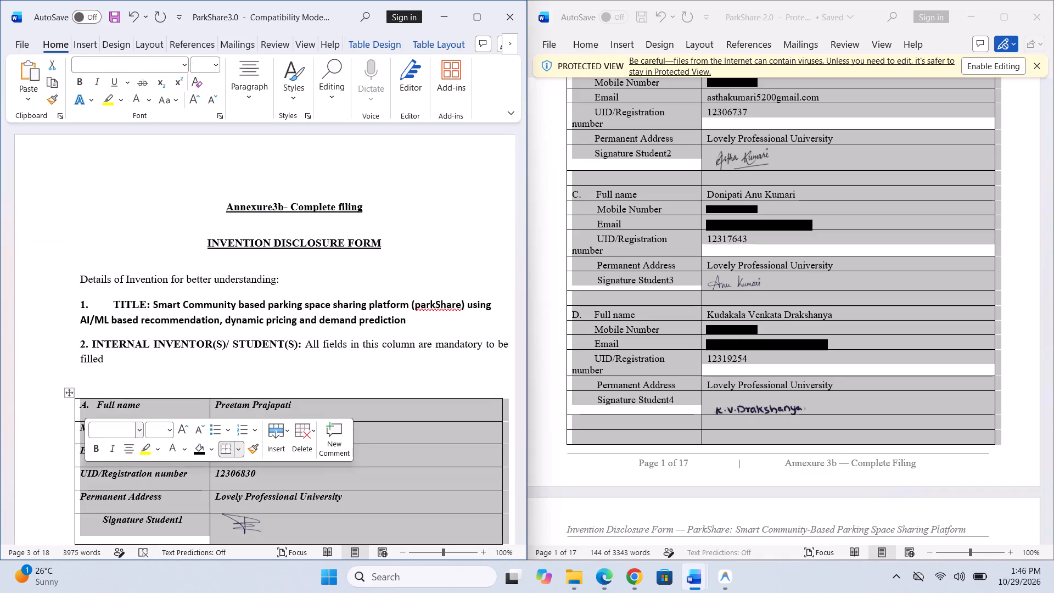
{"action": "left_click", "coordinate": [139, 432]}
{"action": "left_click", "coordinate": [139, 432]}
{"action": "left_click", "coordinate": [139, 432]}
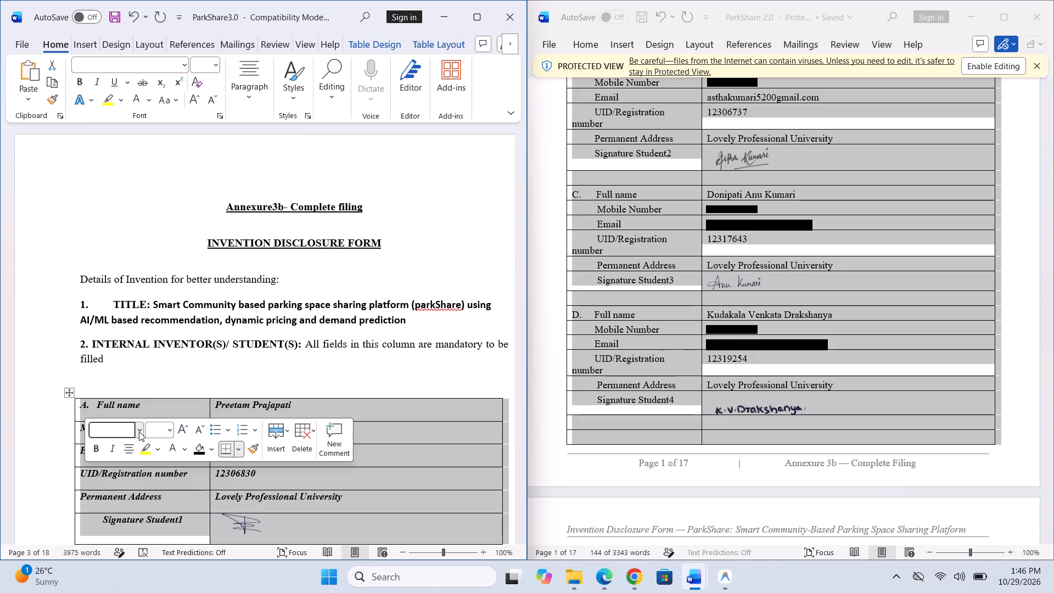
{"action": "left_click", "coordinate": [162, 96]}
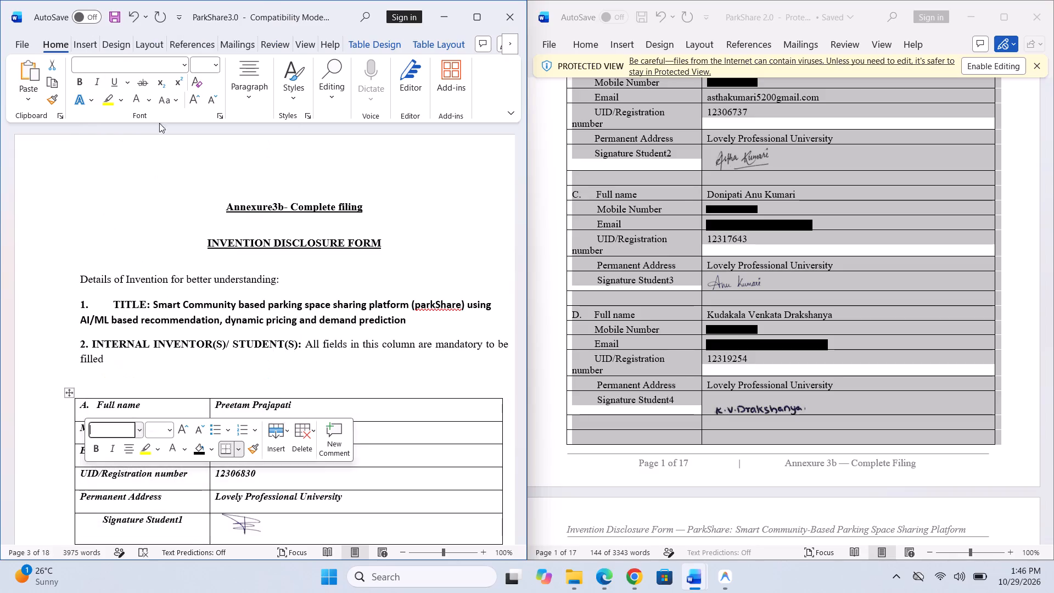
{"action": "right_click", "coordinate": [162, 418]}
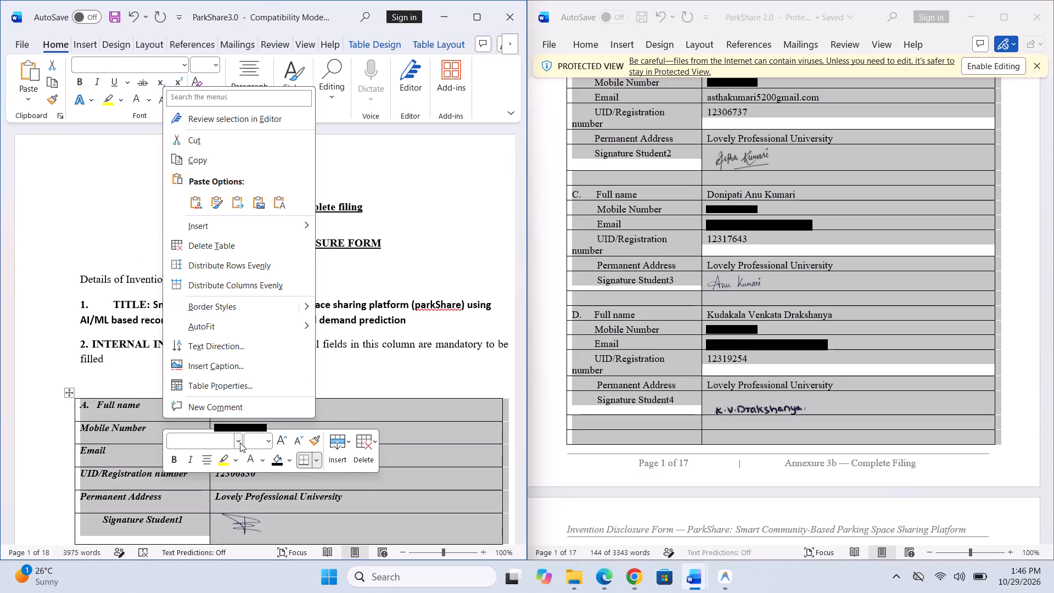
{"action": "left_click", "coordinate": [240, 443]}
{"action": "left_click", "coordinate": [244, 114]}
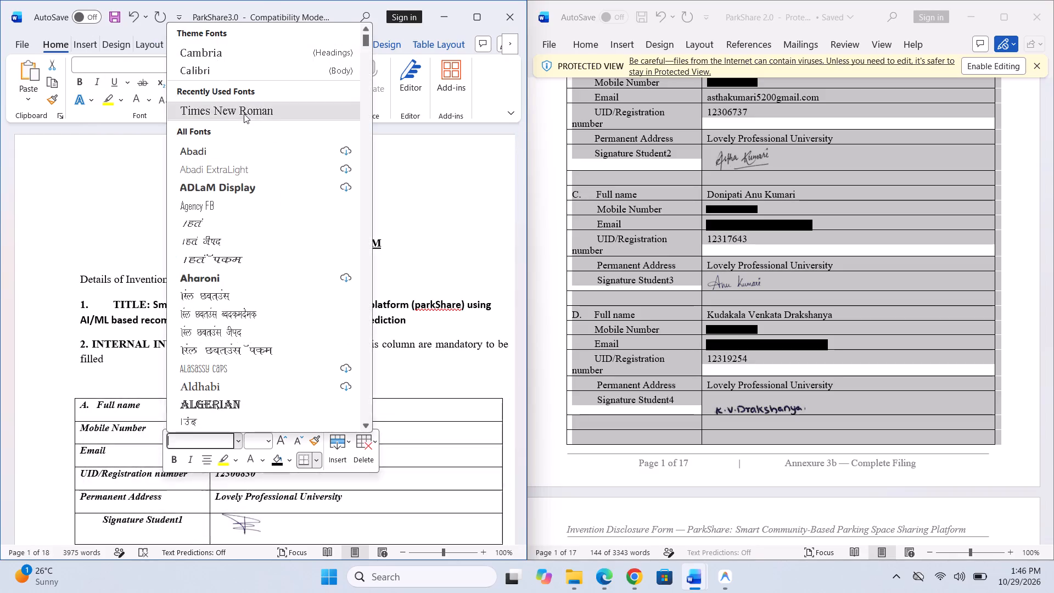
Remove the bold and italic formatting from all text in the inventor table.
{"action": "right_click", "coordinate": [209, 429]}
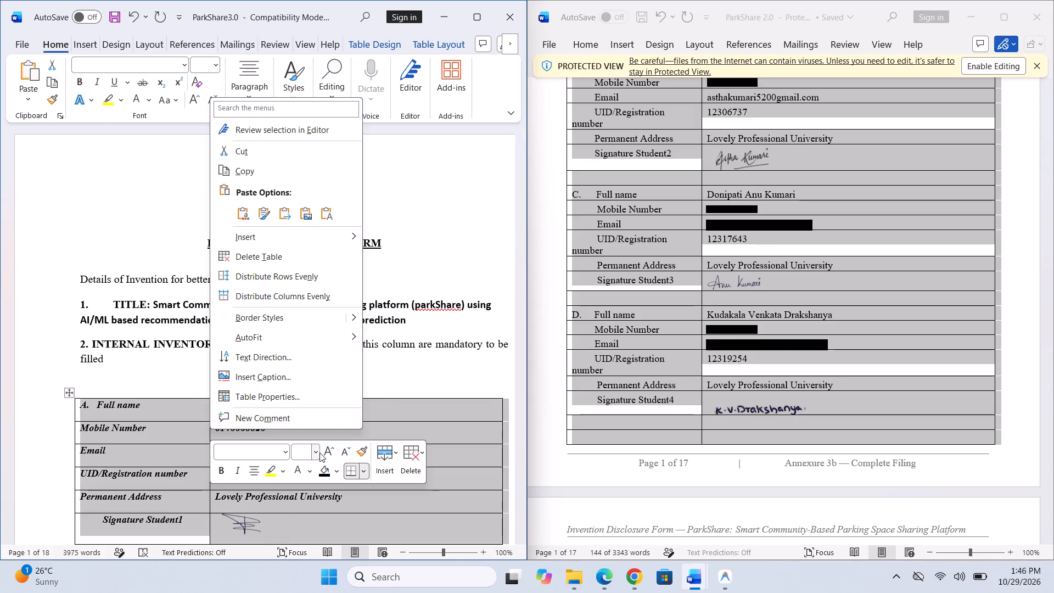
{"action": "left_click", "coordinate": [320, 452]}
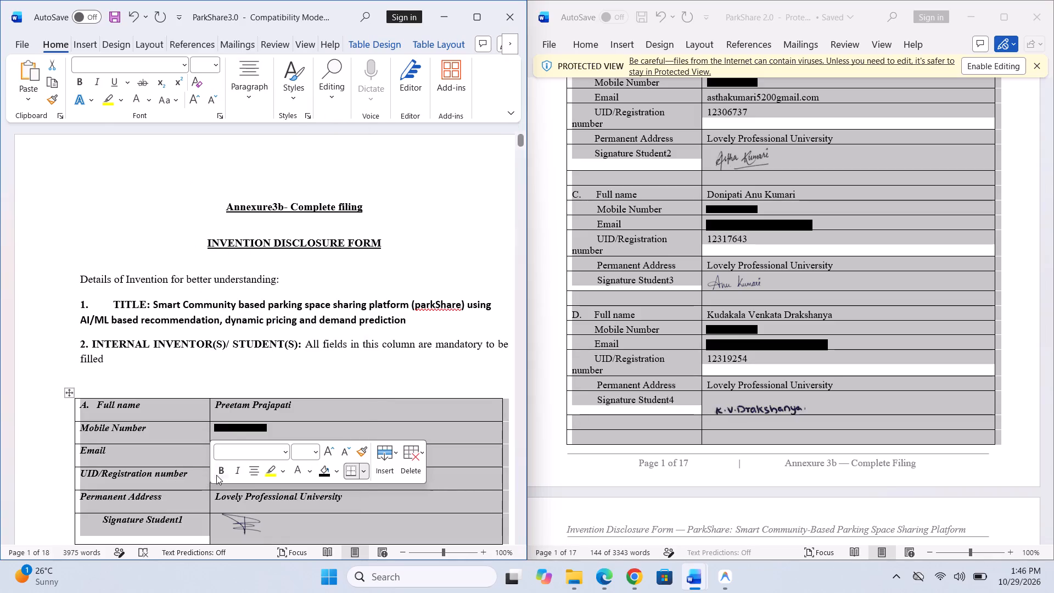
{"action": "left_click", "coordinate": [223, 474]}
{"action": "left_click", "coordinate": [223, 474]}
{"action": "left_click", "coordinate": [223, 474]}
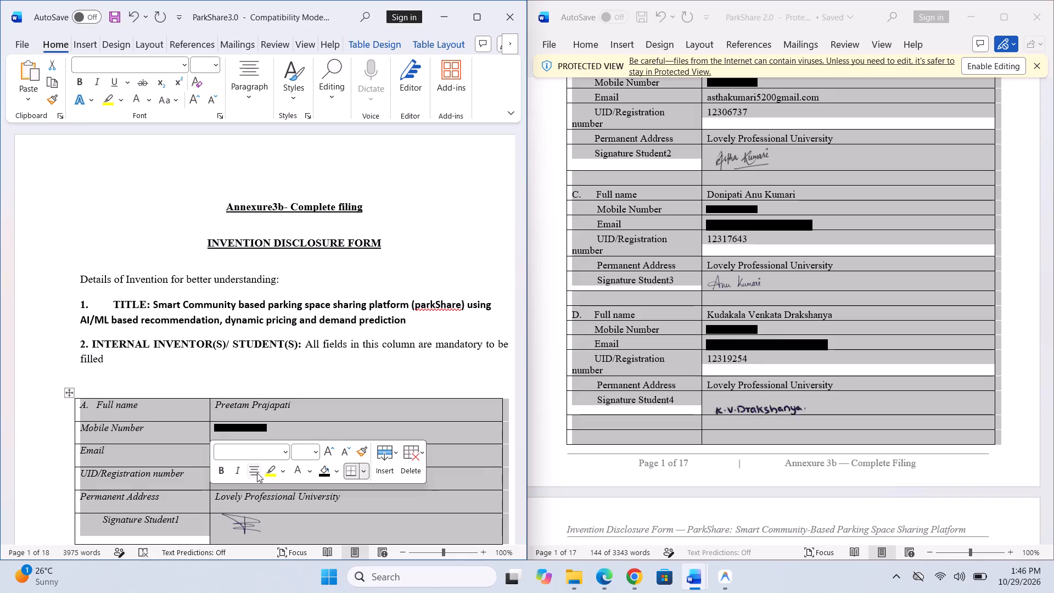
{"action": "left_click", "coordinate": [242, 473]}
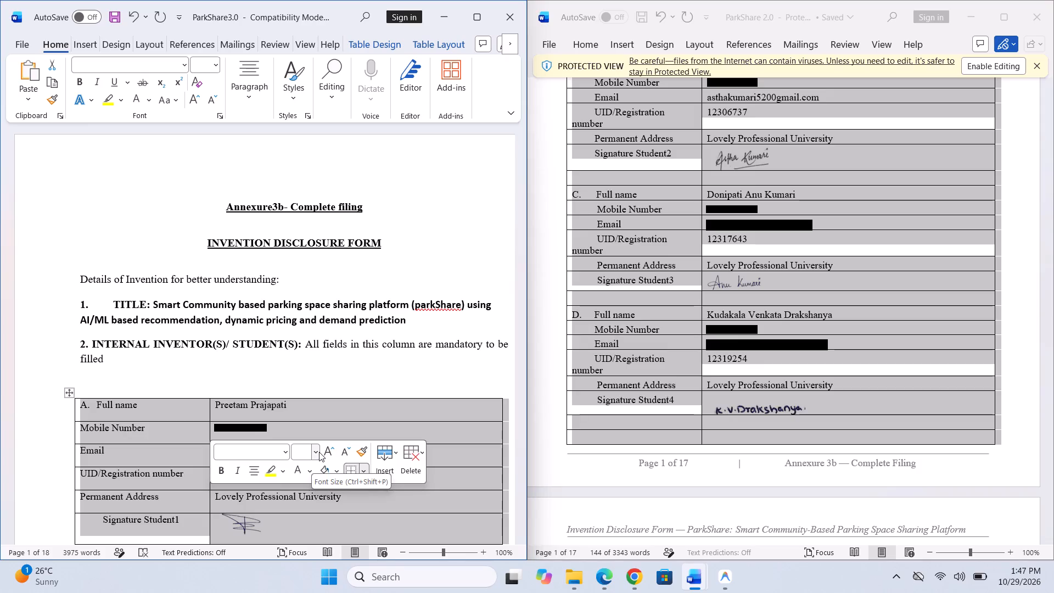
{"action": "left_click", "coordinate": [392, 392]}
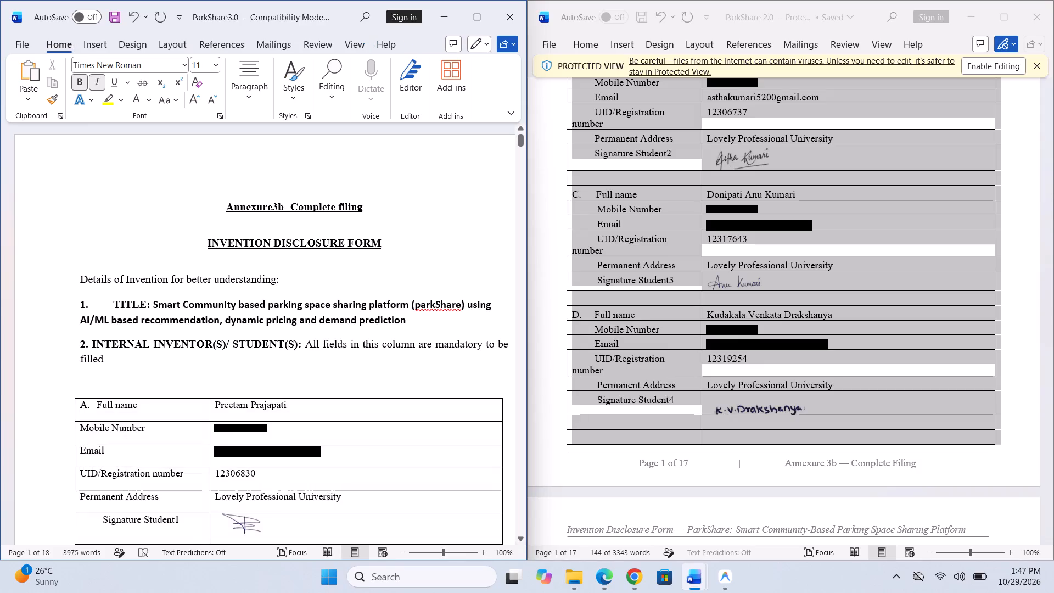
Delete a leading space before entry B's UID/Registration number label so that it fits on one line.
{"action": "scroll", "coordinate": [472, 462], "scroll_direction": "down", "scroll_amount": 3}
{"action": "scroll", "coordinate": [472, 462], "scroll_direction": "up", "scroll_amount": 1}
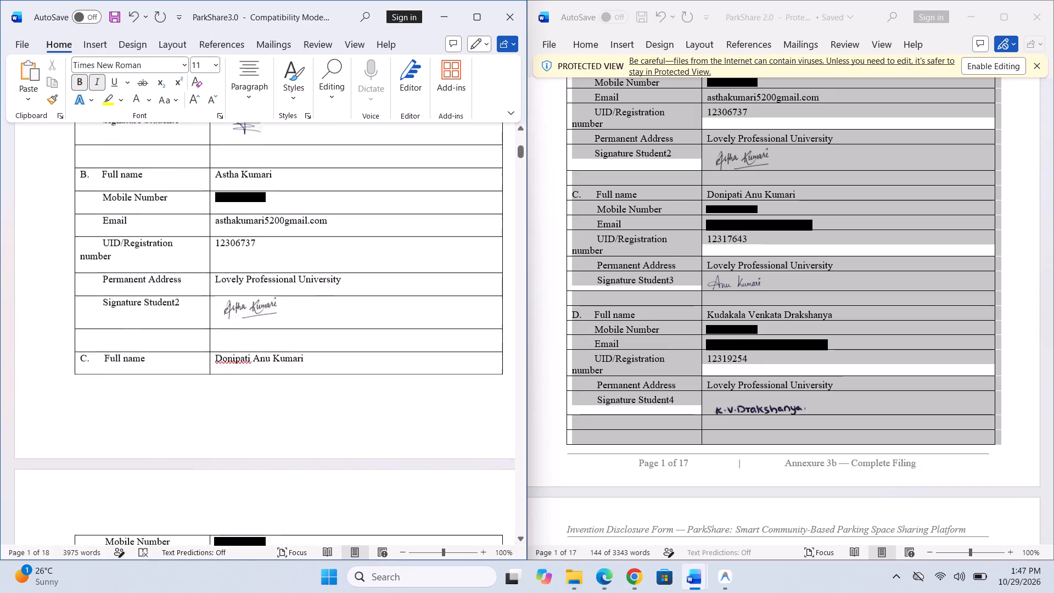
{"action": "scroll", "coordinate": [472, 462], "scroll_direction": "up", "scroll_amount": 1}
{"action": "scroll", "coordinate": [472, 462], "scroll_direction": "down", "scroll_amount": 1}
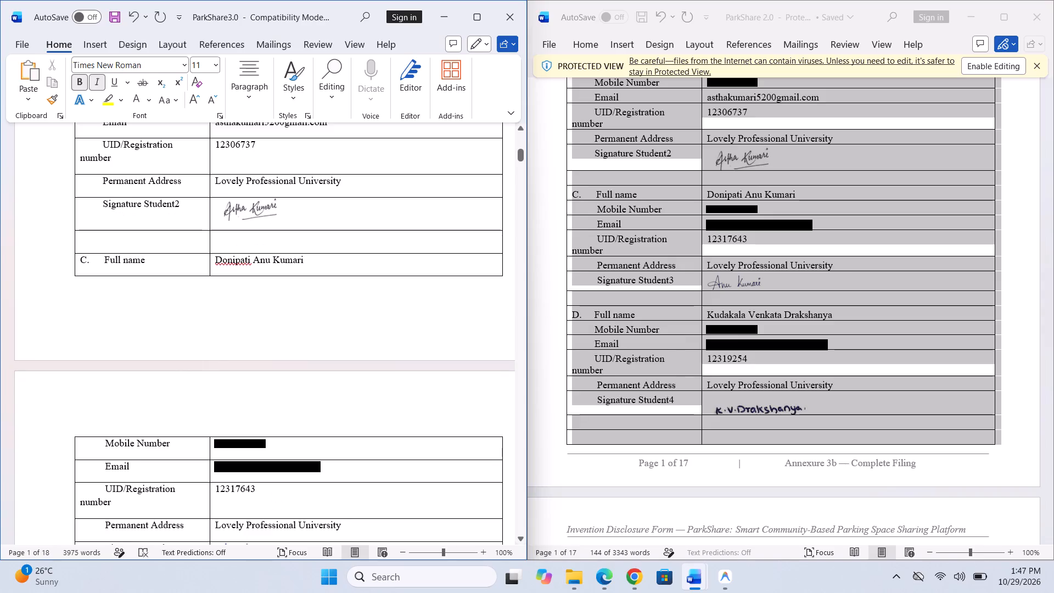
{"action": "scroll", "coordinate": [434, 391], "scroll_direction": "up", "scroll_amount": 2}
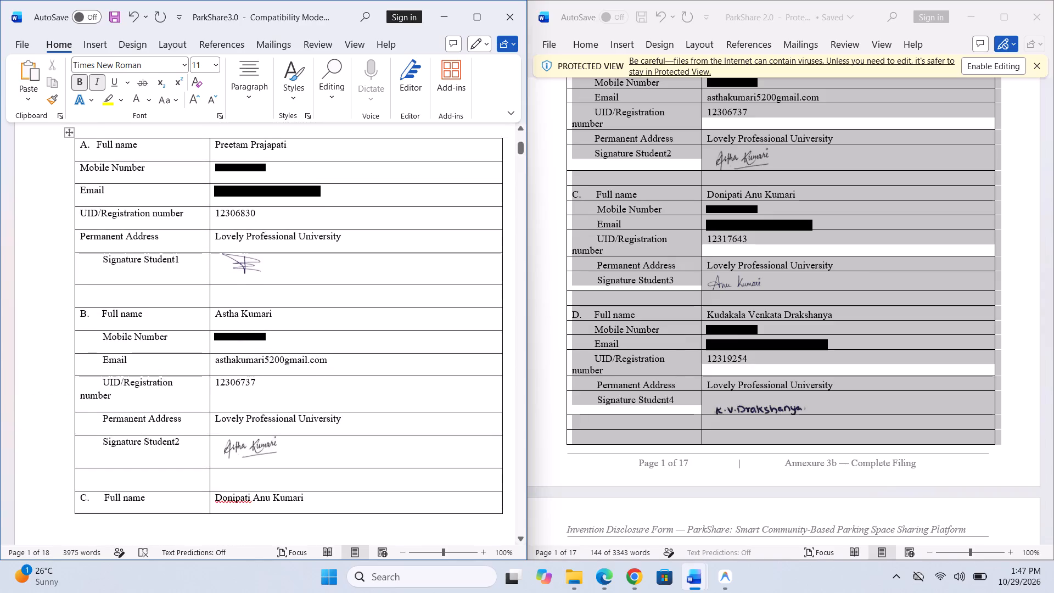
{"action": "left_click", "coordinate": [101, 383]}
{"action": "key", "text": "BackSpace"}
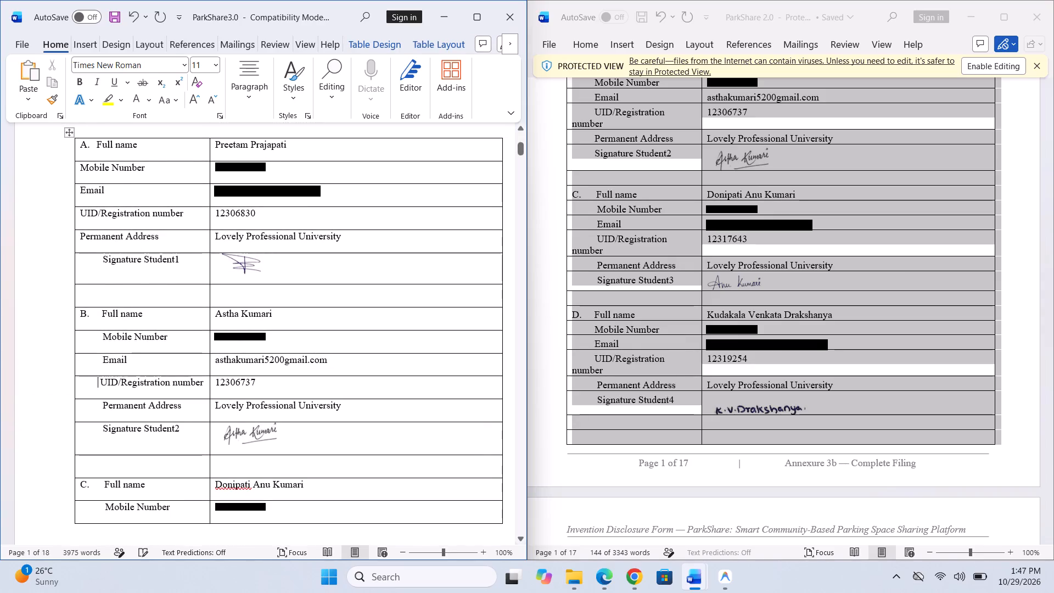
Delete a leading space before entry D's UID/Registration number label so that it fits on one line.
{"action": "scroll", "coordinate": [178, 434], "scroll_direction": "down", "scroll_amount": 3}
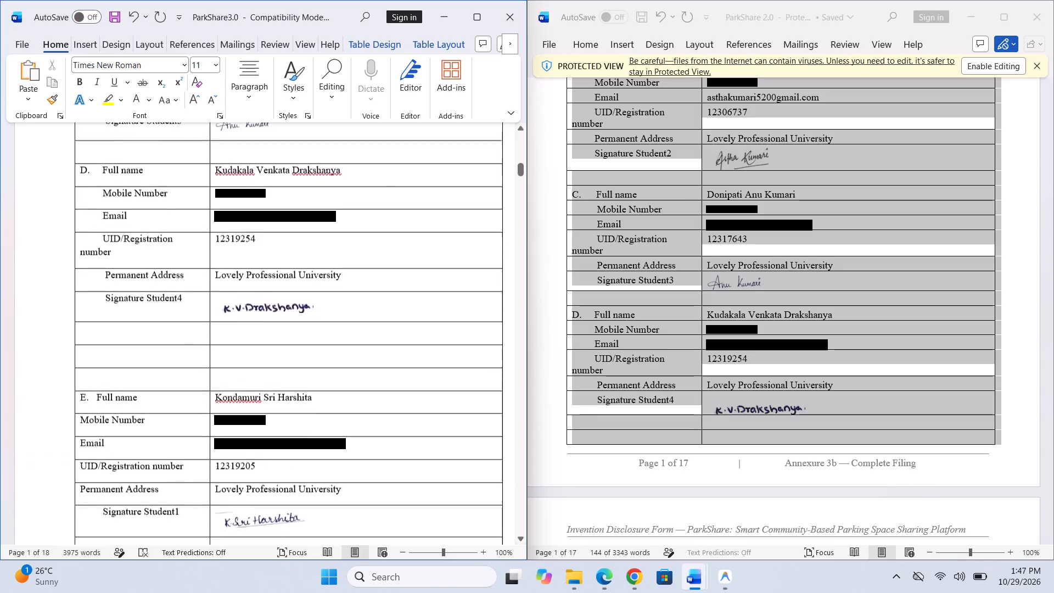
{"action": "scroll", "coordinate": [178, 434], "scroll_direction": "up", "scroll_amount": 1}
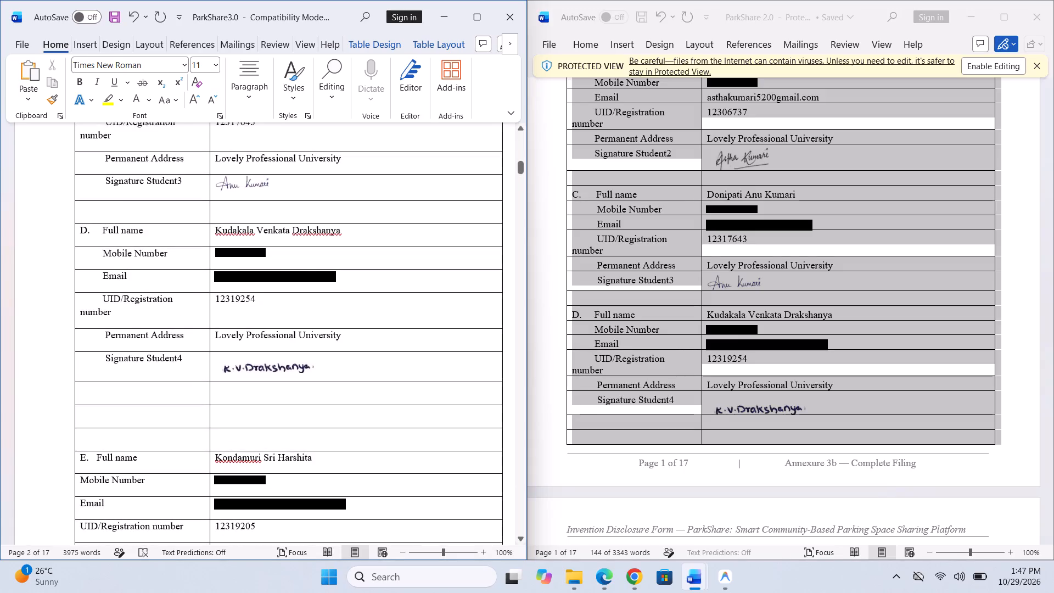
{"action": "left_click", "coordinate": [102, 296]}
{"action": "key", "text": "BackSpace"}
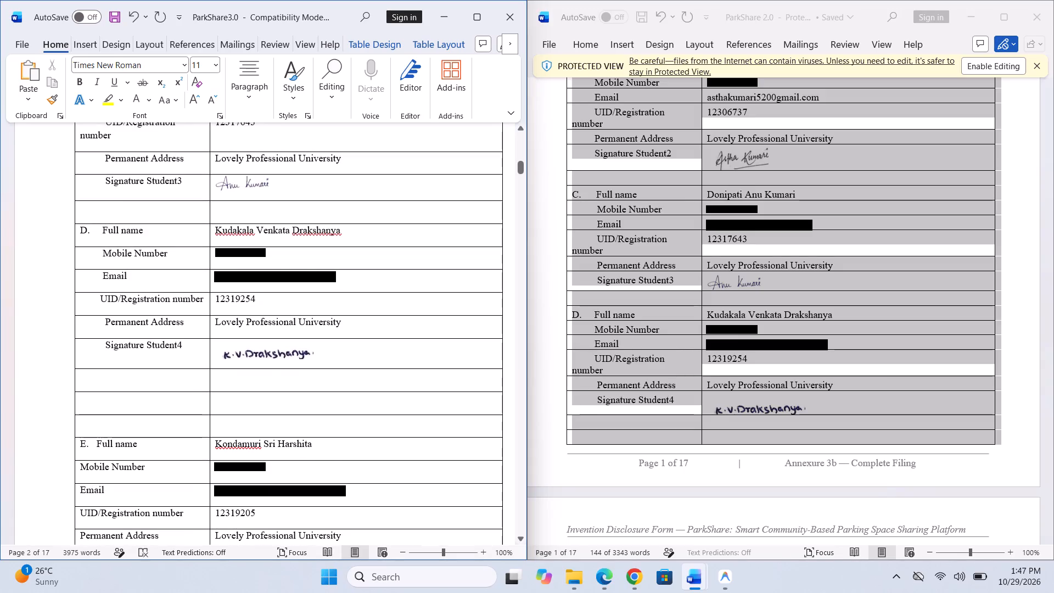
Delete the first two blank rows of cells below Signature Student4 in entry D, shifting the cells up.
{"action": "left_click", "coordinate": [119, 380]}
{"action": "double_click", "coordinate": [83, 379]}
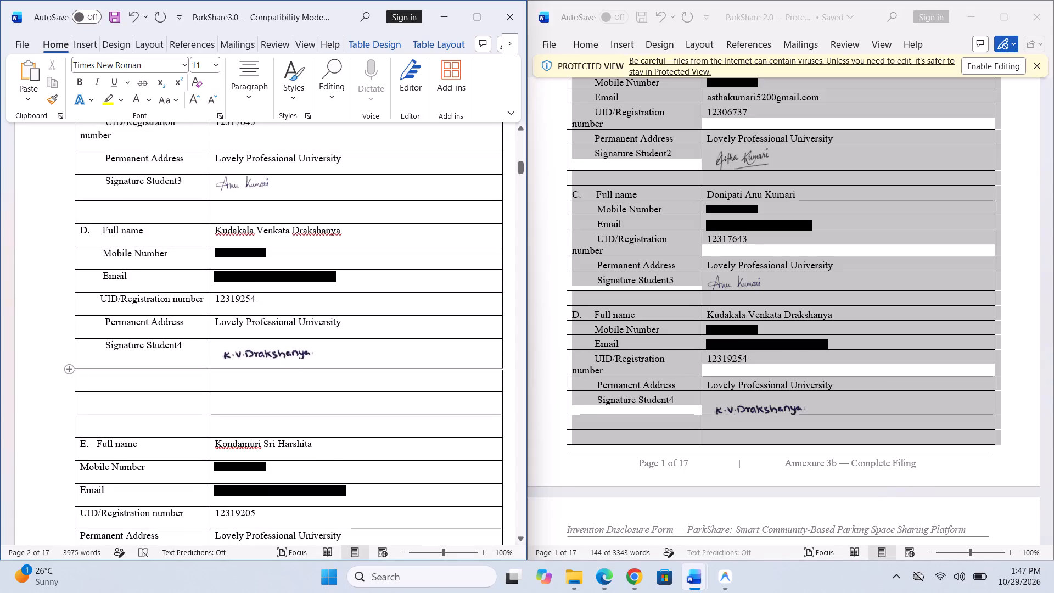
{"action": "left_click_drag", "start_coordinate": [65, 381], "coordinate": [331, 398]}
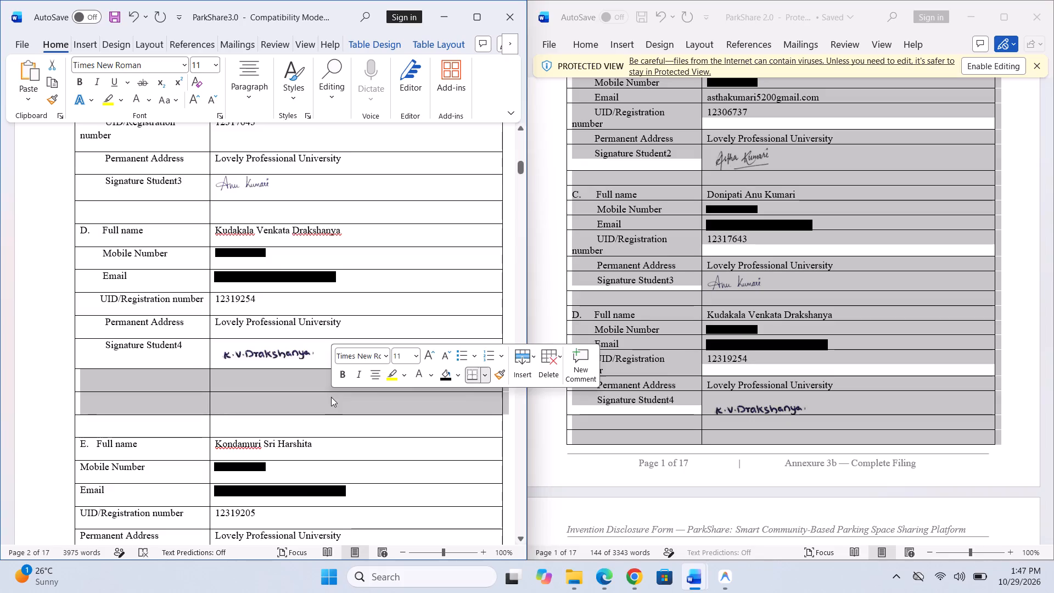
{"action": "left_click", "coordinate": [538, 362]}
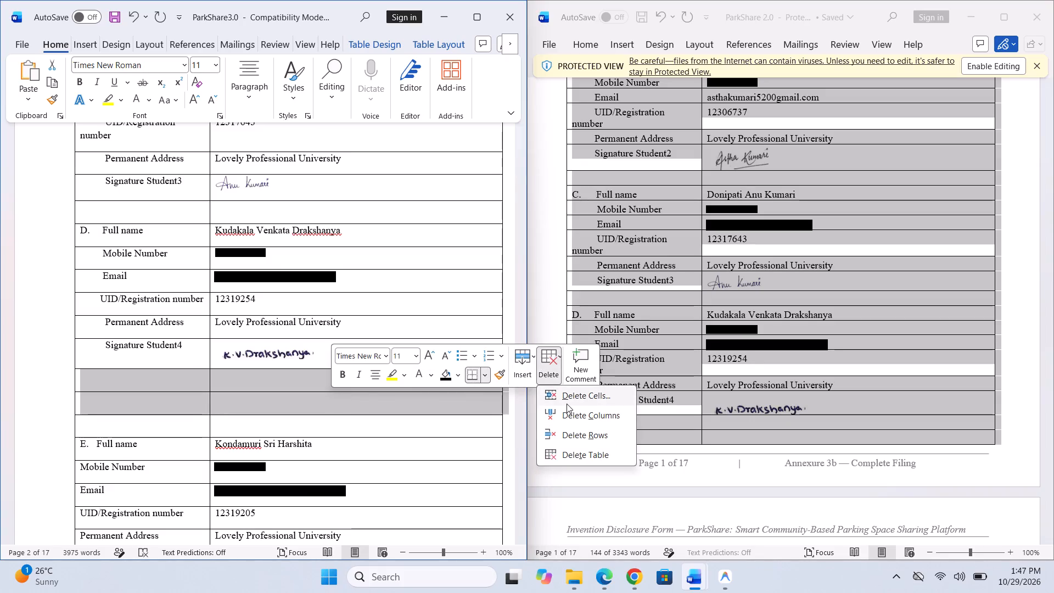
{"action": "left_click", "coordinate": [567, 404]}
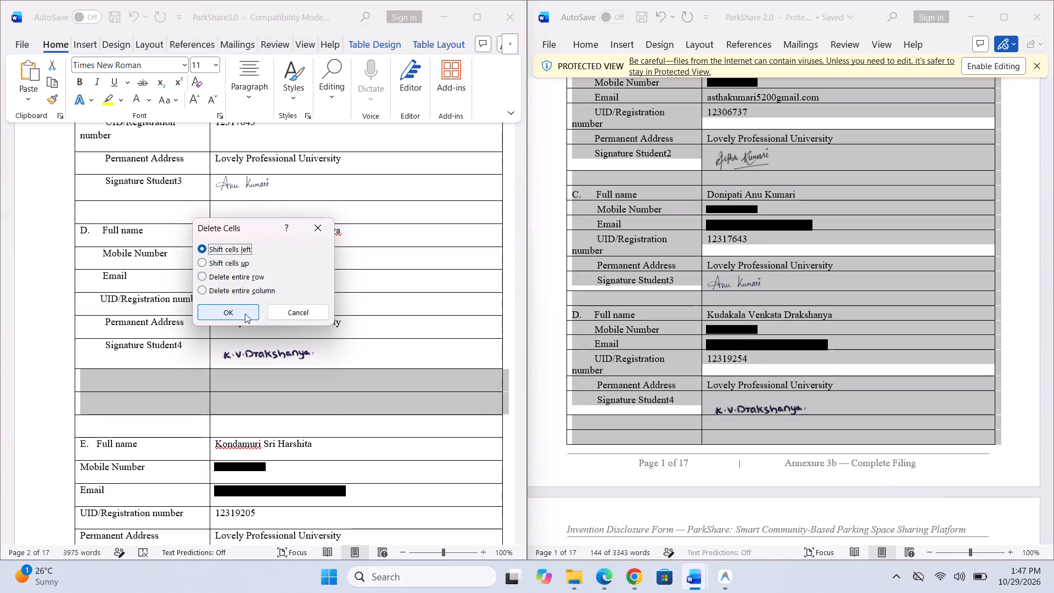
{"action": "left_click", "coordinate": [234, 267]}
{"action": "left_click", "coordinate": [234, 310]}
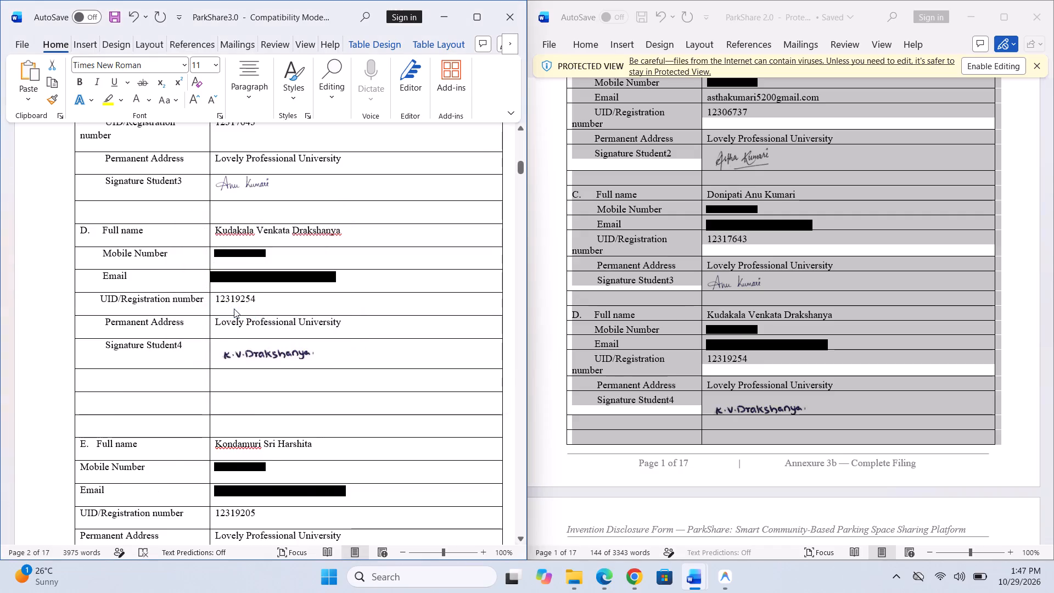
Replace the first letter of the faculty inventor's email in entry G with a lowercase r.
{"action": "scroll", "coordinate": [267, 416], "scroll_direction": "down", "scroll_amount": 1}
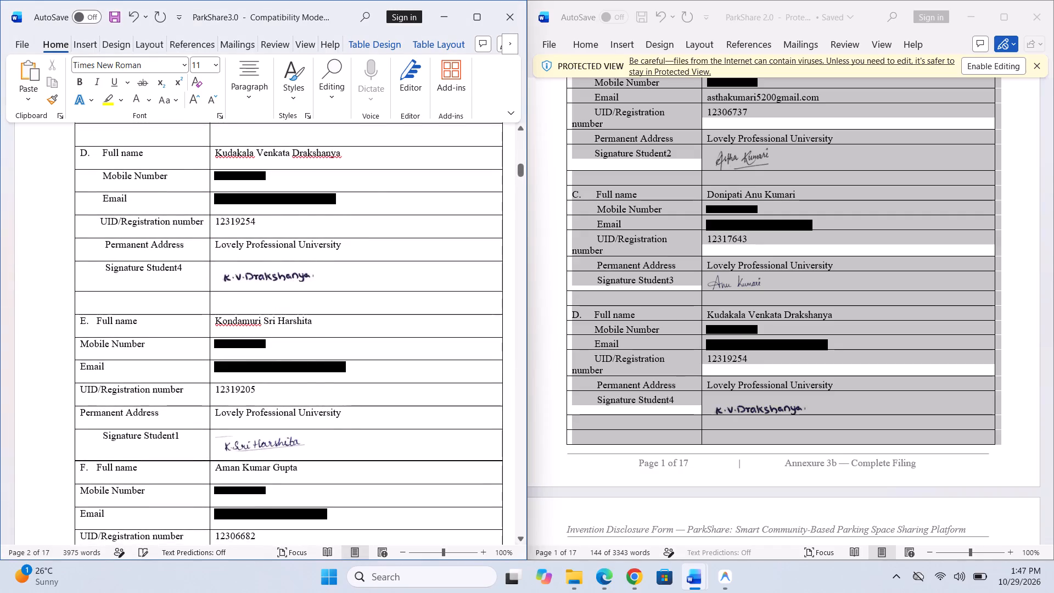
{"action": "scroll", "coordinate": [289, 415], "scroll_direction": "down", "scroll_amount": 1}
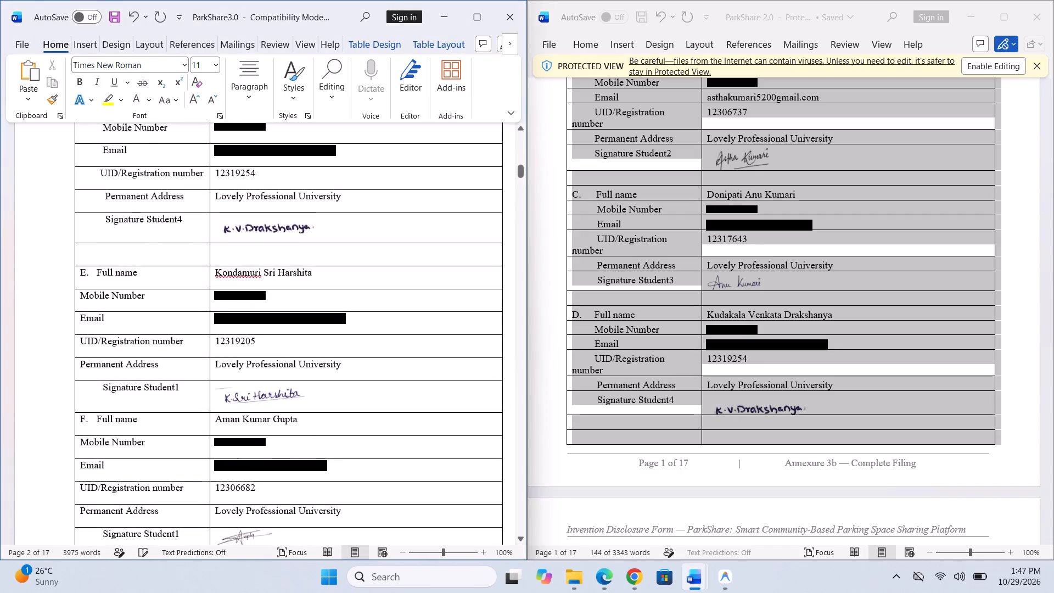
{"action": "scroll", "coordinate": [289, 415], "scroll_direction": "down", "scroll_amount": 4}
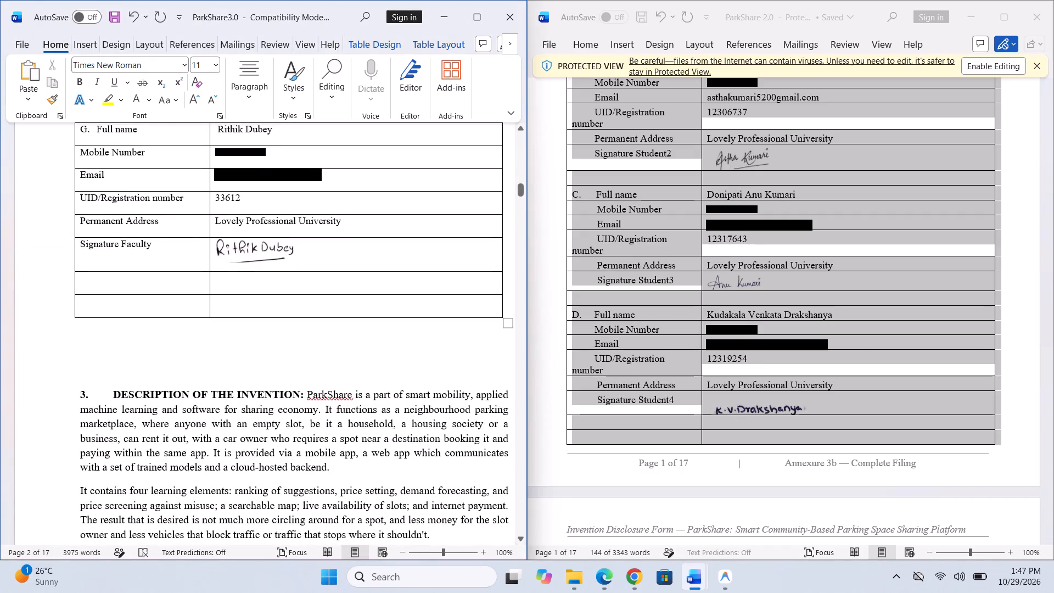
{"action": "left_click", "coordinate": [224, 178]}
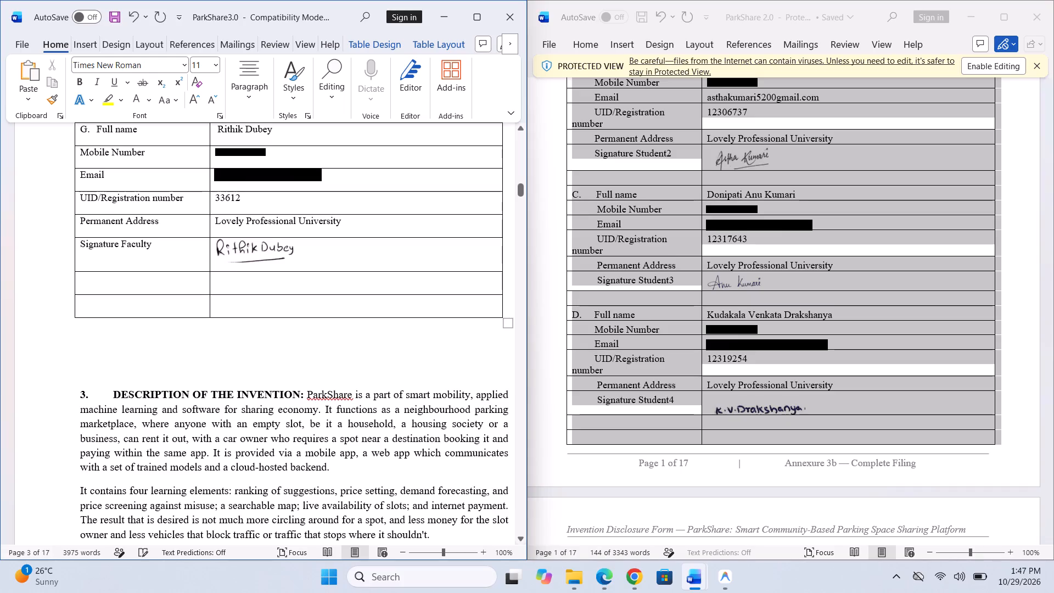
{"action": "key", "text": "Left"}
{"action": "key", "text": "BackSpace"}
{"action": "key", "text": "r"}
Review the reformatted inventor table's entries and the start of section 3 for remaining layout problems.
{"action": "scroll", "coordinate": [226, 180], "scroll_direction": "up", "scroll_amount": 4}
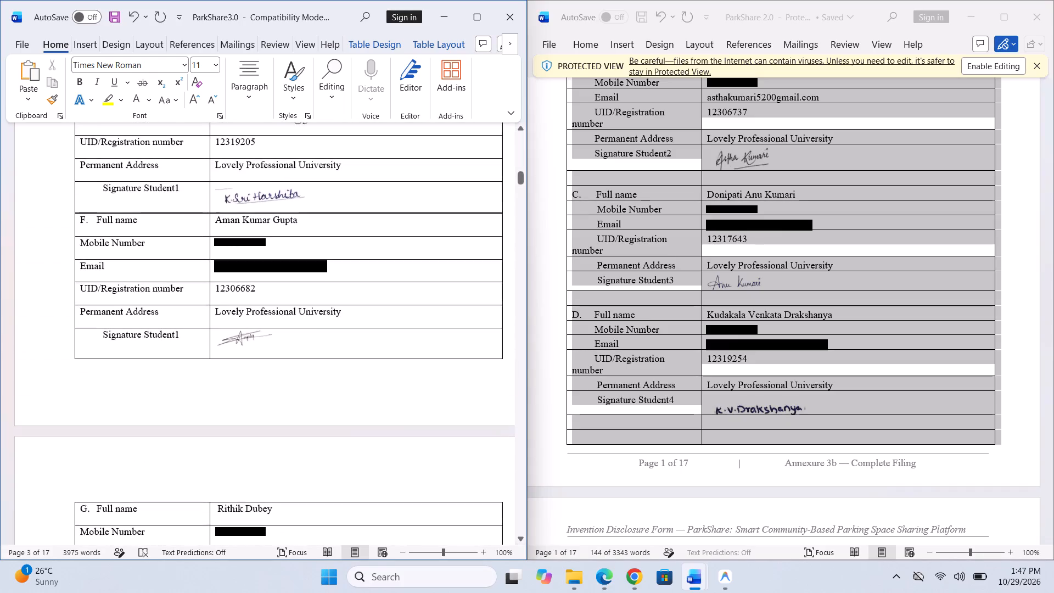
{"action": "scroll", "coordinate": [210, 81], "scroll_direction": "up", "scroll_amount": 2}
{"action": "scroll", "coordinate": [242, 201], "scroll_direction": "up", "scroll_amount": 4}
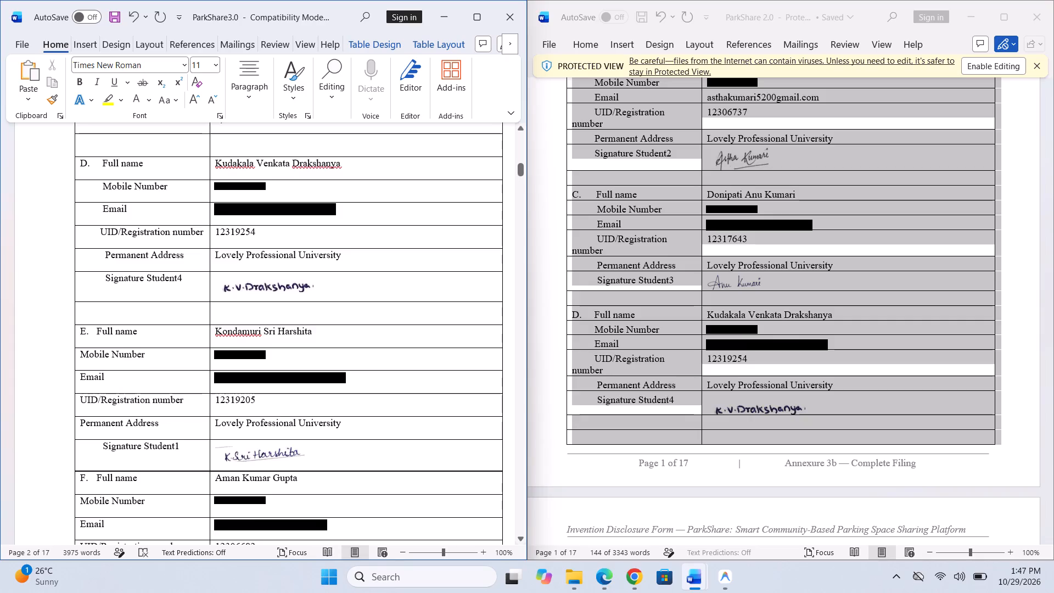
{"action": "scroll", "coordinate": [242, 201], "scroll_direction": "up", "scroll_amount": 3}
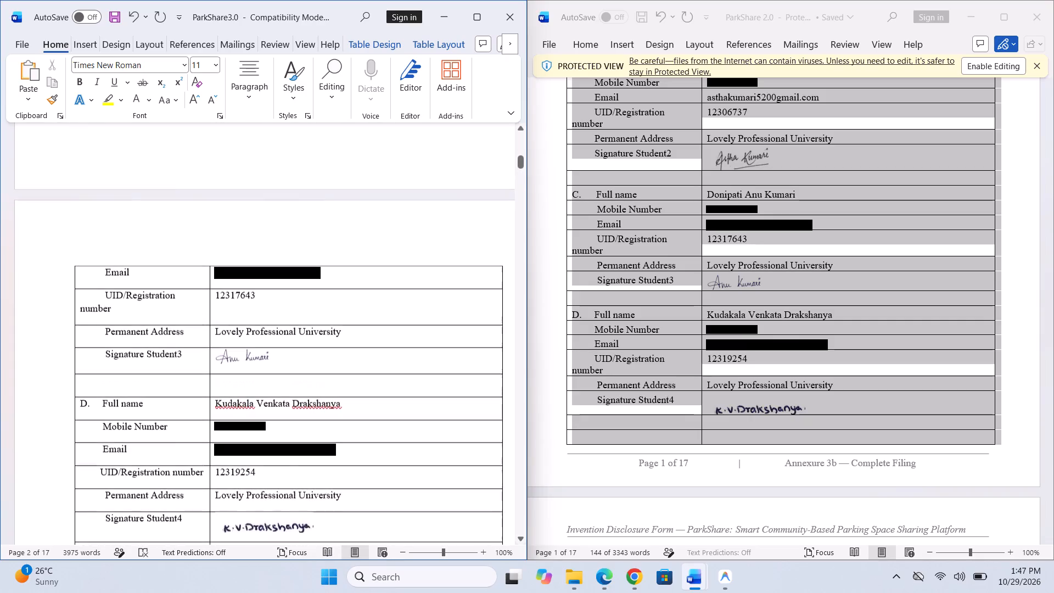
{"action": "scroll", "coordinate": [242, 201], "scroll_direction": "up", "scroll_amount": 4}
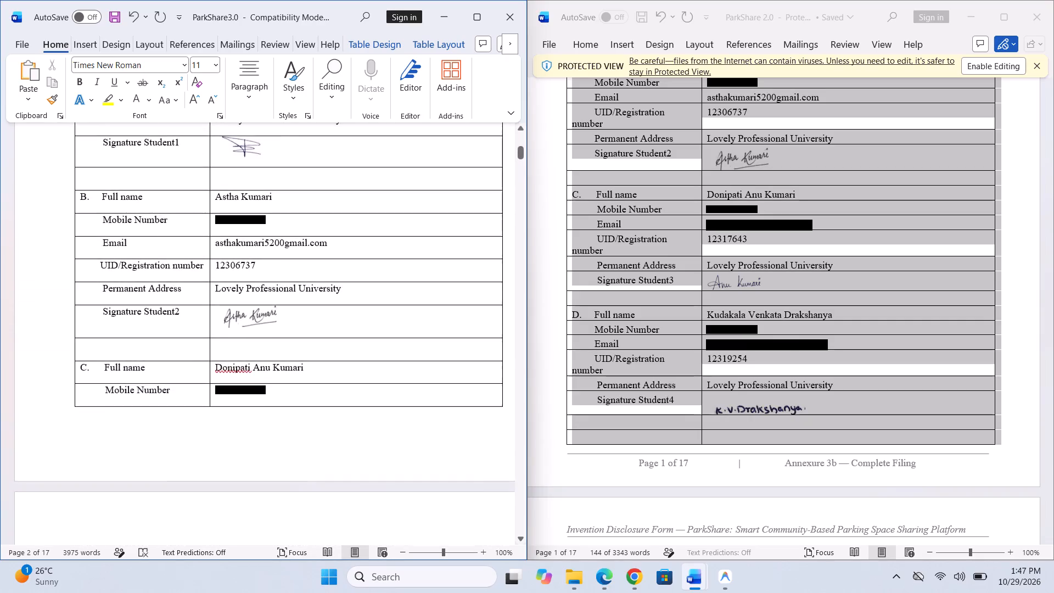
{"action": "scroll", "coordinate": [242, 201], "scroll_direction": "up", "scroll_amount": 2}
{"action": "scroll", "coordinate": [242, 201], "scroll_direction": "down", "scroll_amount": 6}
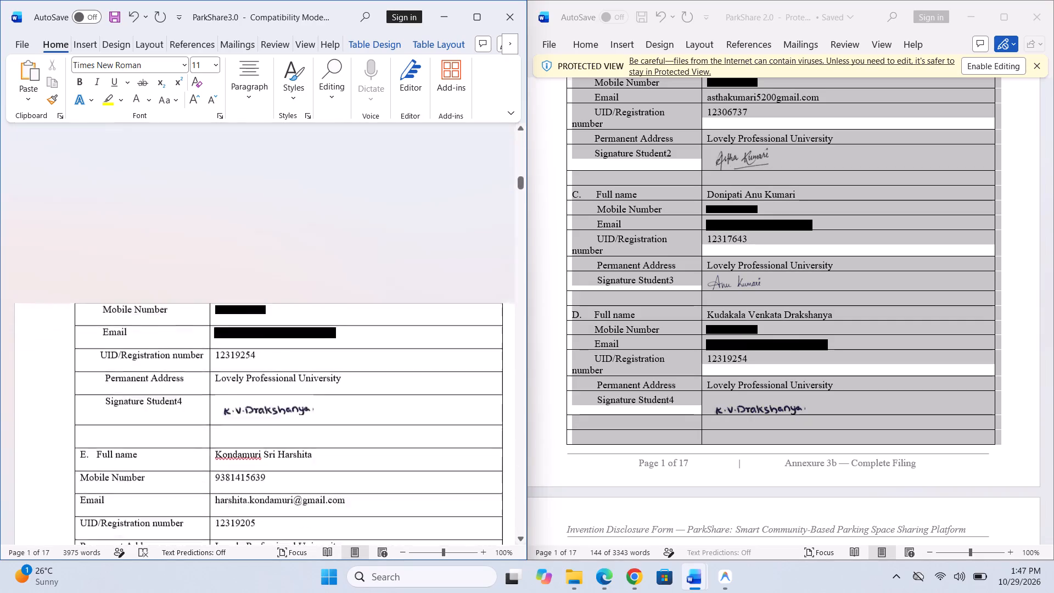
{"action": "scroll", "coordinate": [242, 201], "scroll_direction": "down", "scroll_amount": 3}
{"action": "scroll", "coordinate": [242, 201], "scroll_direction": "up", "scroll_amount": 1}
{"action": "scroll", "coordinate": [242, 201], "scroll_direction": "right", "scroll_amount": 1}
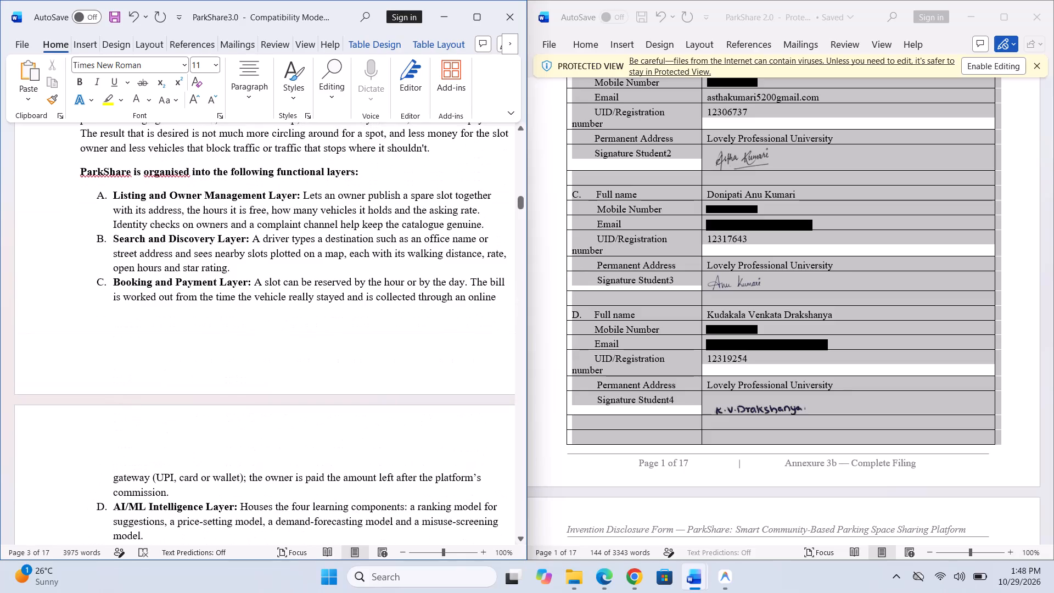
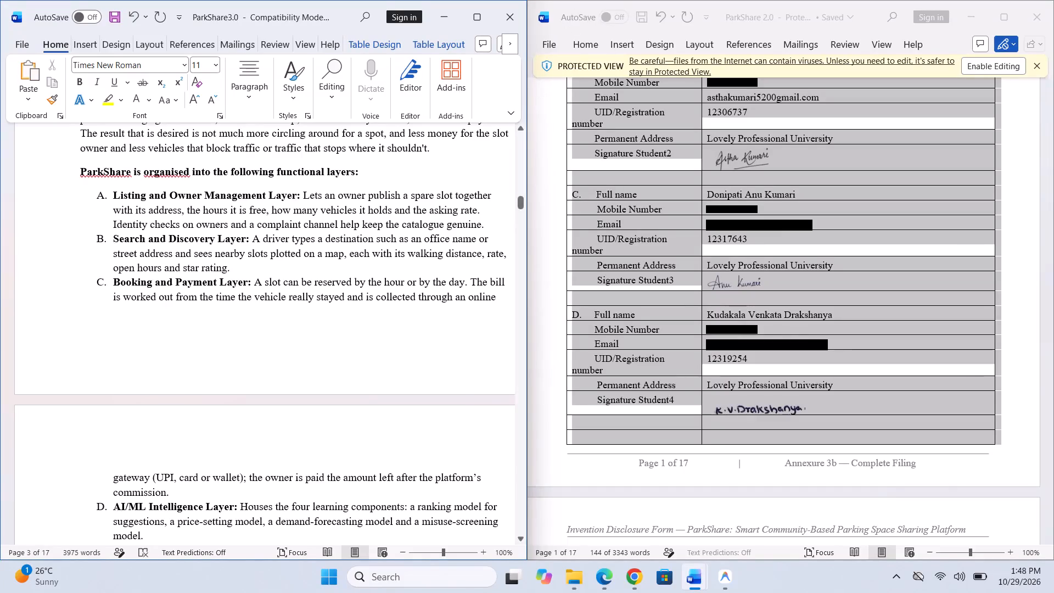
Look through the form from the inventor table and section 3 to the filing options, keywords and blank closing pages.
{"action": "scroll", "coordinate": [305, 405], "scroll_direction": "up", "scroll_amount": 4}
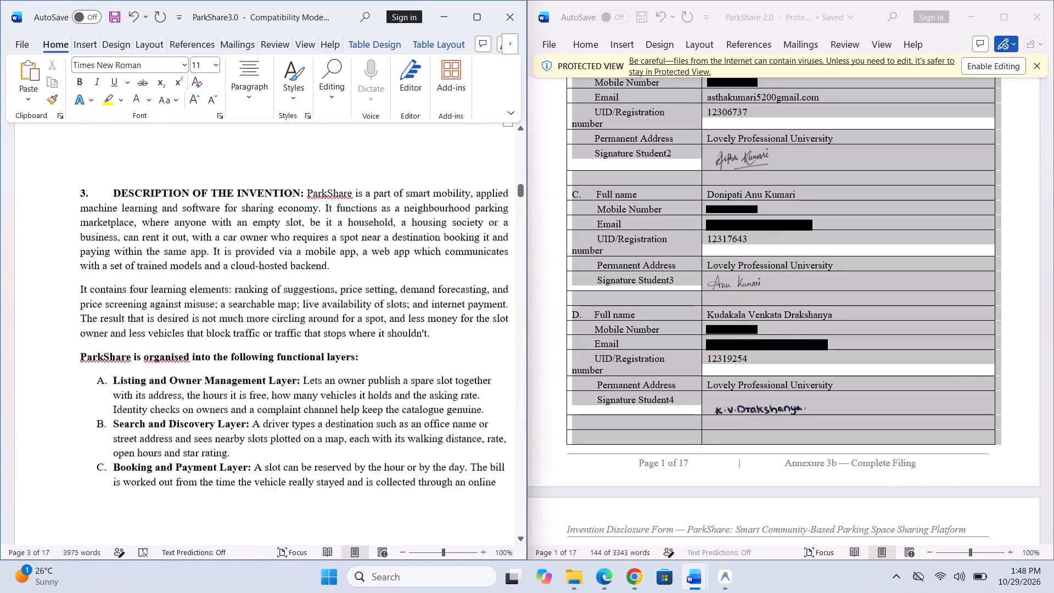
{"action": "scroll", "coordinate": [305, 405], "scroll_direction": "up", "scroll_amount": 8}
{"action": "scroll", "coordinate": [305, 405], "scroll_direction": "down", "scroll_amount": 1}
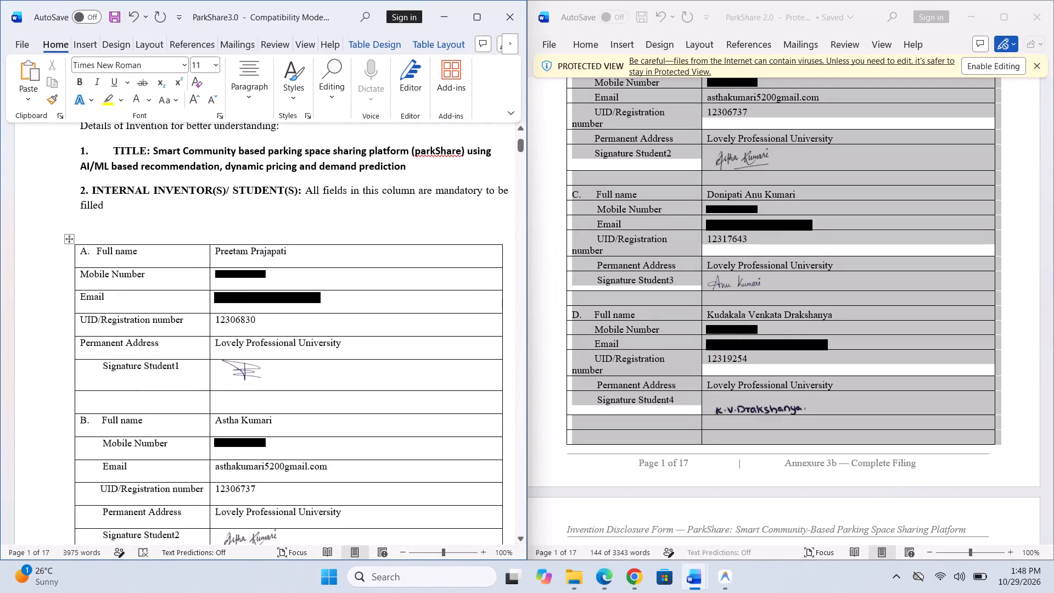
{"action": "scroll", "coordinate": [305, 405], "scroll_direction": "down", "scroll_amount": 20}
{"action": "scroll", "coordinate": [305, 405], "scroll_direction": "down", "scroll_amount": 17}
{"action": "scroll", "coordinate": [305, 405], "scroll_direction": "down", "scroll_amount": 10}
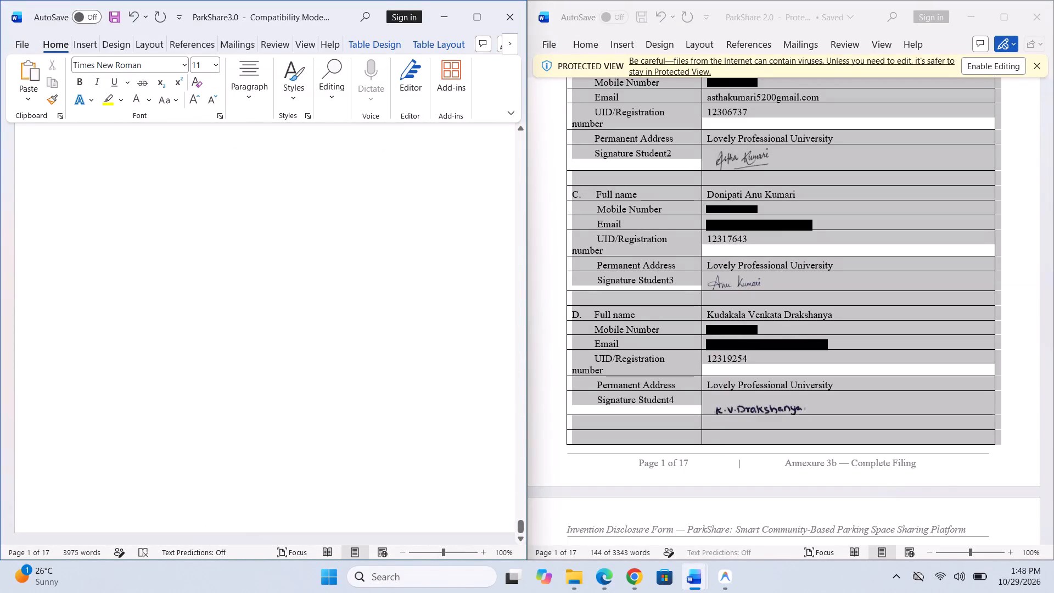
{"action": "scroll", "coordinate": [305, 405], "scroll_direction": "up", "scroll_amount": 5}
{"action": "scroll", "coordinate": [332, 337], "scroll_direction": "up", "scroll_amount": 5}
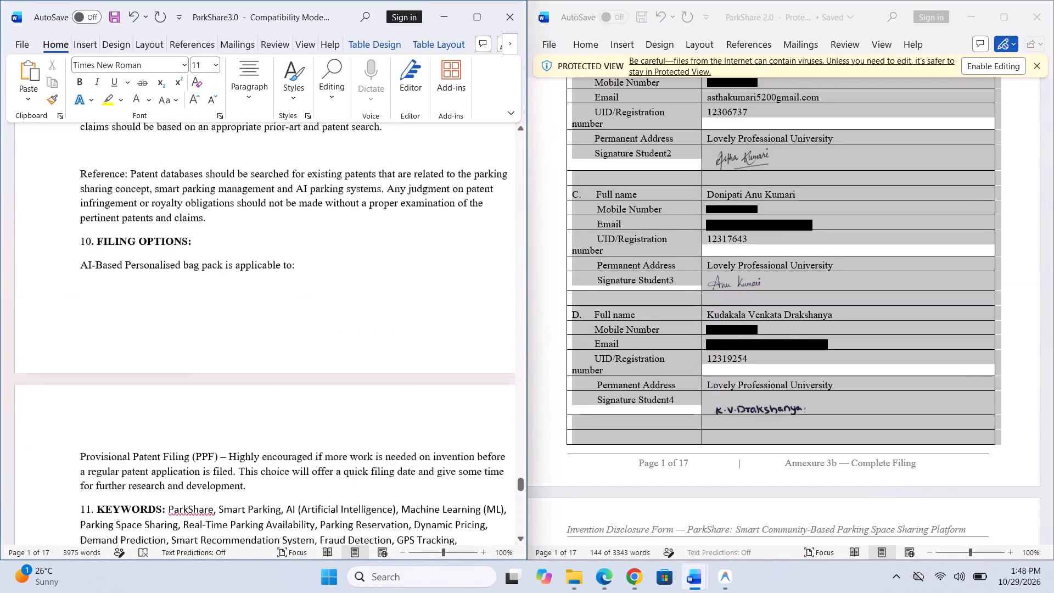
{"action": "scroll", "coordinate": [332, 337], "scroll_direction": "down", "scroll_amount": 10}
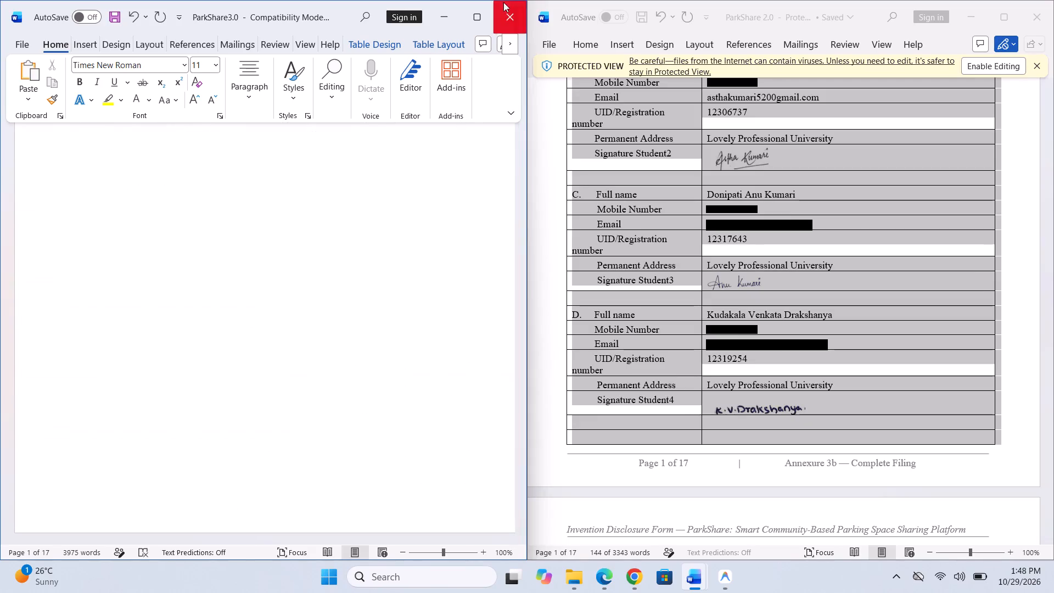
Maximize the ParkShare3.0 document window.
{"action": "left_click", "coordinate": [474, 30]}
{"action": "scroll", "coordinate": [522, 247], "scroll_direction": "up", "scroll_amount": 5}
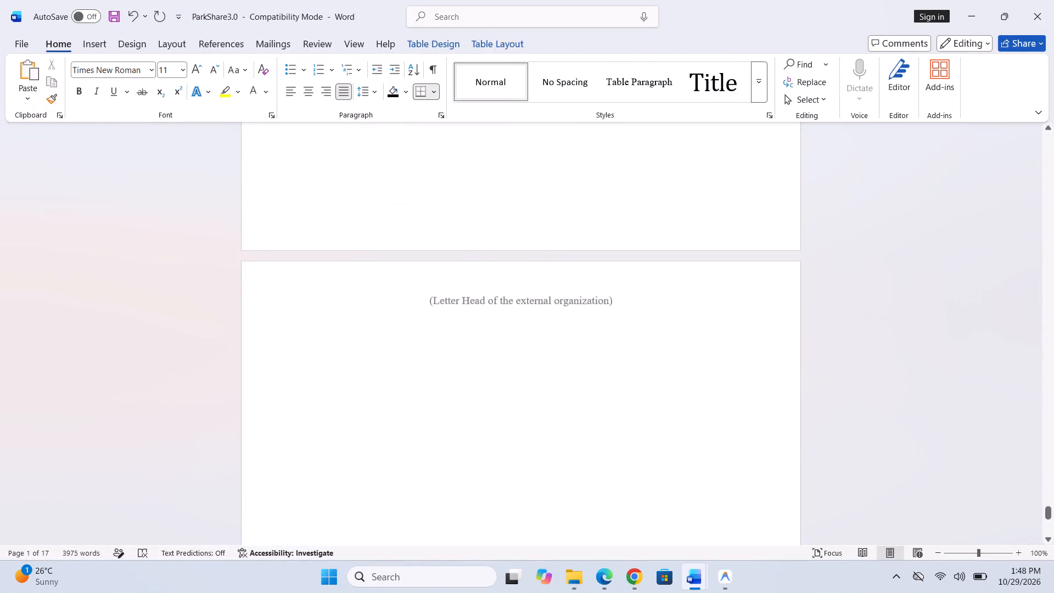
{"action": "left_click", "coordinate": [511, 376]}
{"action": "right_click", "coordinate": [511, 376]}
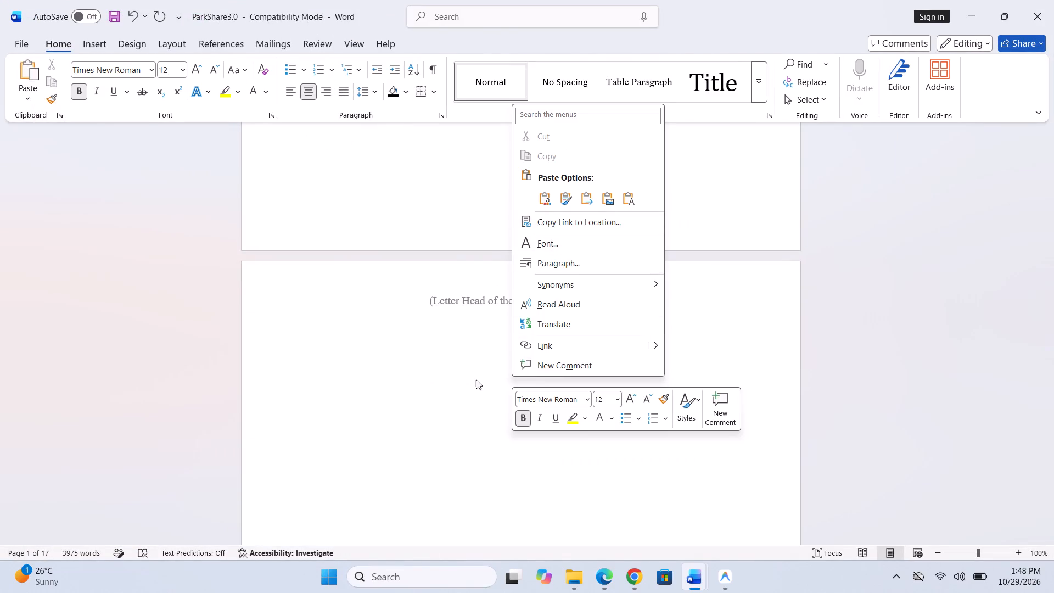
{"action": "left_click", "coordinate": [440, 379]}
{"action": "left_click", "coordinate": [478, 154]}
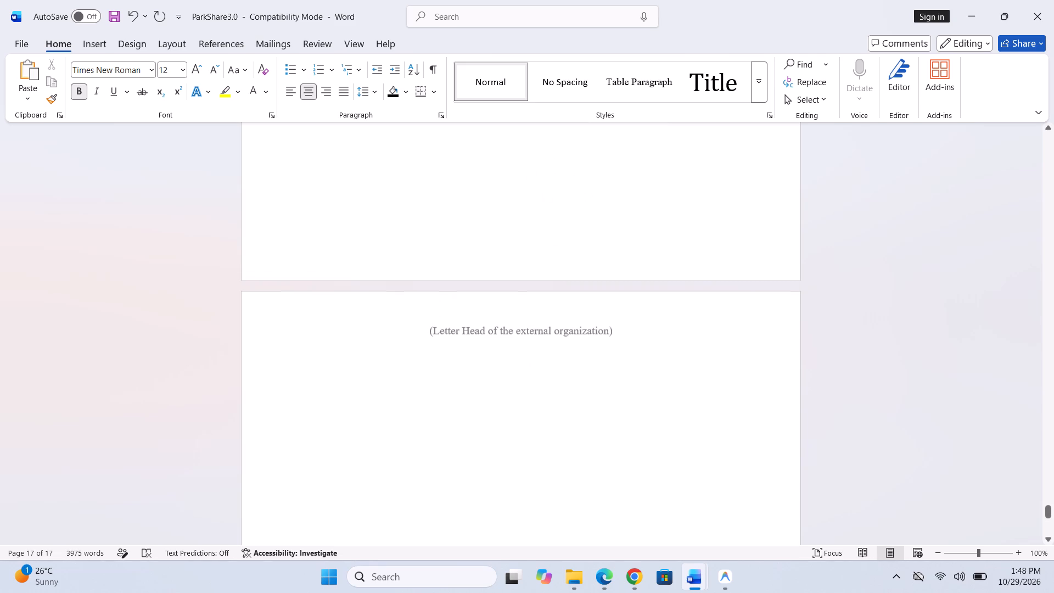
Delete the run of blank lines below the section 11 keywords to remove the empty page at the document's end.
{"action": "scroll", "coordinate": [478, 154], "scroll_direction": "up", "scroll_amount": 4}
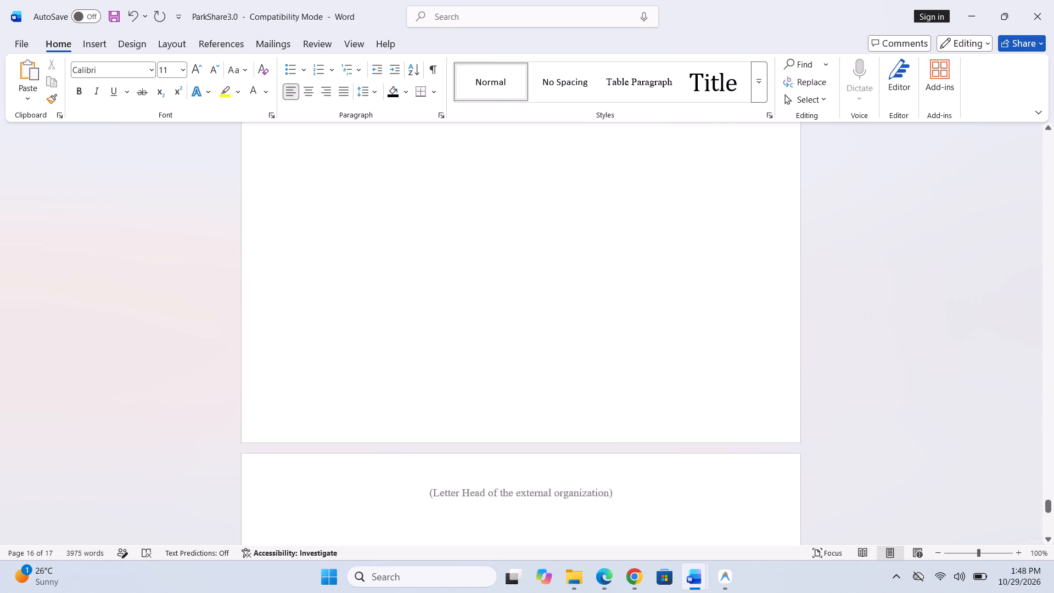
{"action": "scroll", "coordinate": [478, 154], "scroll_direction": "up", "scroll_amount": 2}
{"action": "left_click", "coordinate": [485, 333]}
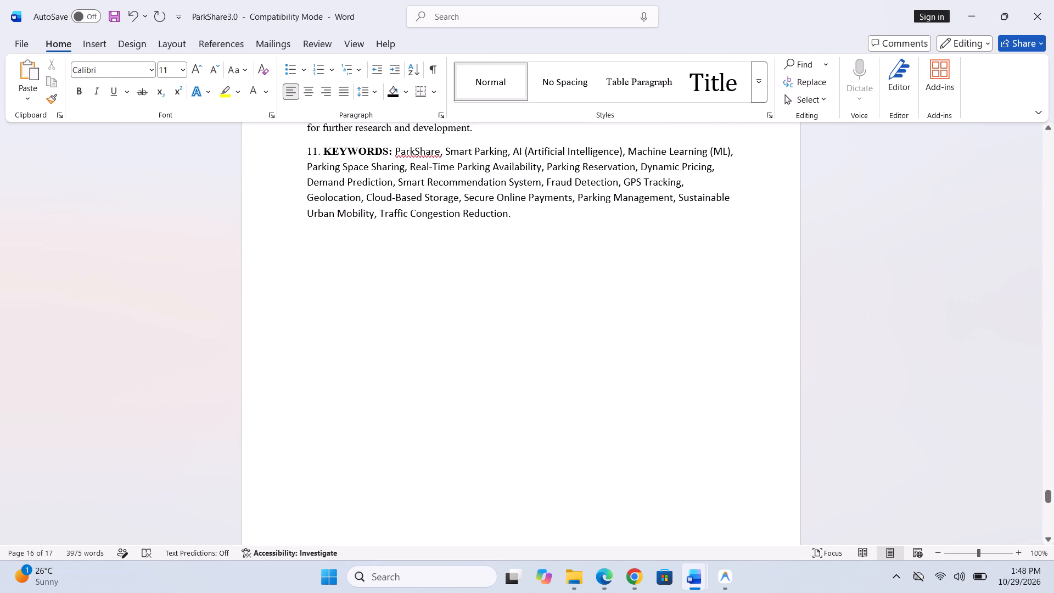
{"action": "scroll", "coordinate": [485, 333], "scroll_direction": "down", "scroll_amount": 1}
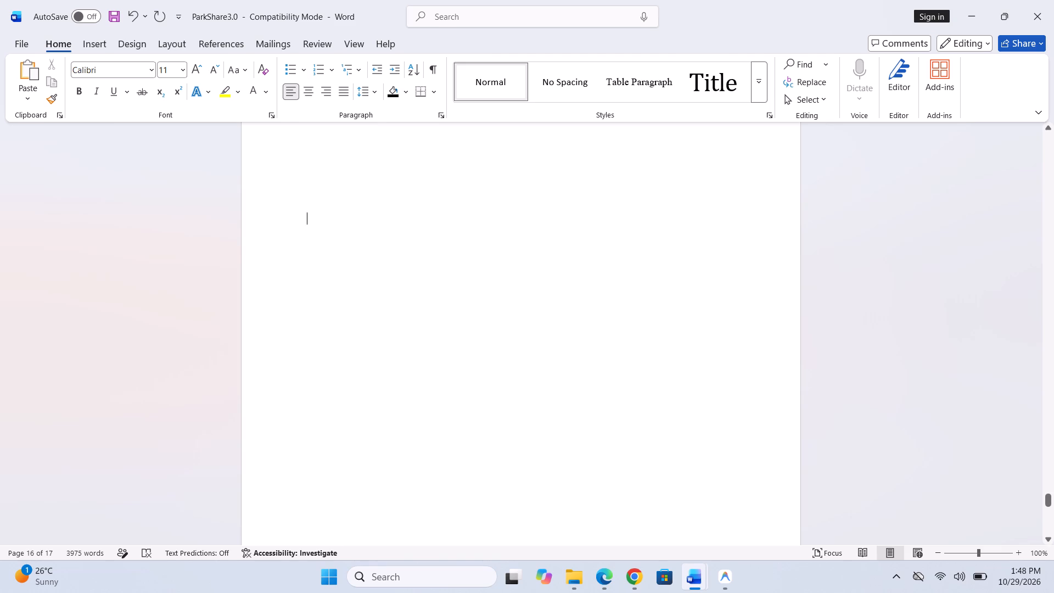
{"action": "key", "text": "Delete"}
{"action": "scroll", "coordinate": [485, 333], "scroll_direction": "down", "scroll_amount": 3}
{"action": "key", "text": "Delete"}
{"action": "key", "text": "Delete"}
{"action": "key", "text": "Delete"}
{"action": "key", "text": "Delete"}
{"action": "key", "text": "Delete"}
{"action": "scroll", "coordinate": [485, 333], "scroll_direction": "down", "scroll_amount": 3}
{"action": "key", "text": "Delete"}
{"action": "key", "text": "Delete"}
{"action": "key", "text": "Delete"}
{"action": "key", "text": "Delete"}
{"action": "scroll", "coordinate": [592, 495], "scroll_direction": "down", "scroll_amount": 2}
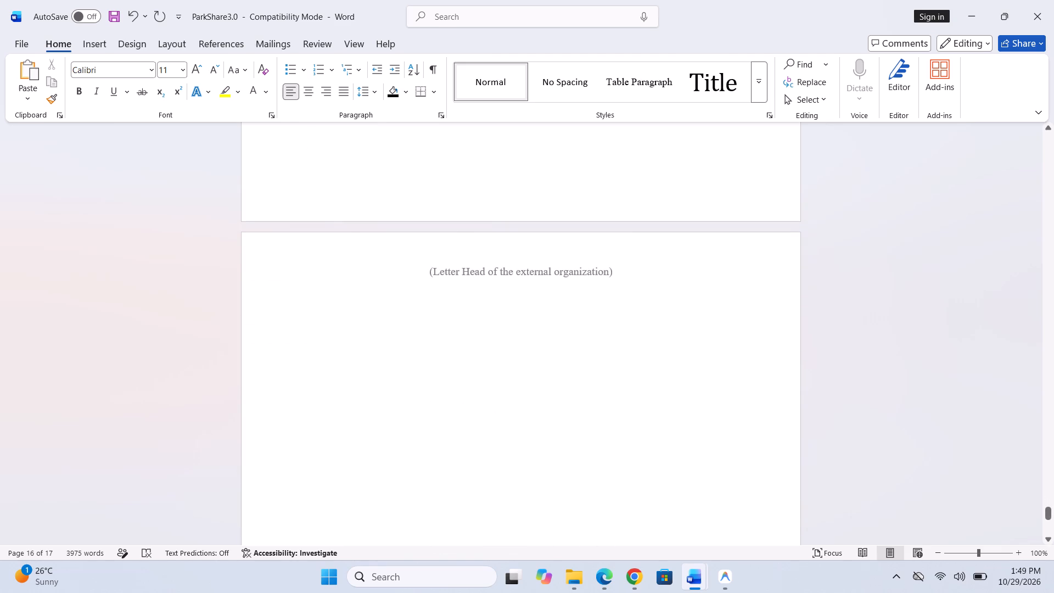
{"action": "key", "text": "Delete"}
{"action": "key", "text": "Delete"}
{"action": "key", "text": "Delete"}
{"action": "key", "text": "Delete"}
{"action": "key", "text": "Delete"}
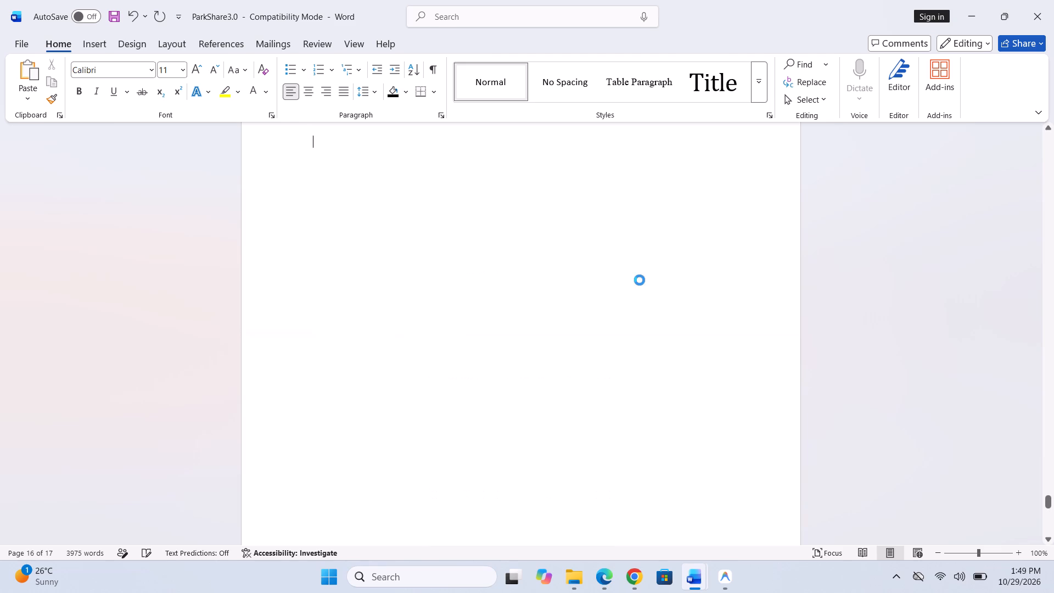
{"action": "key", "text": "Delete"}
{"action": "key", "text": "Delete"}
Check the pages around the filing options and keywords for any blank page left at the document's end.
{"action": "scroll", "coordinate": [640, 280], "scroll_direction": "down", "scroll_amount": 2}
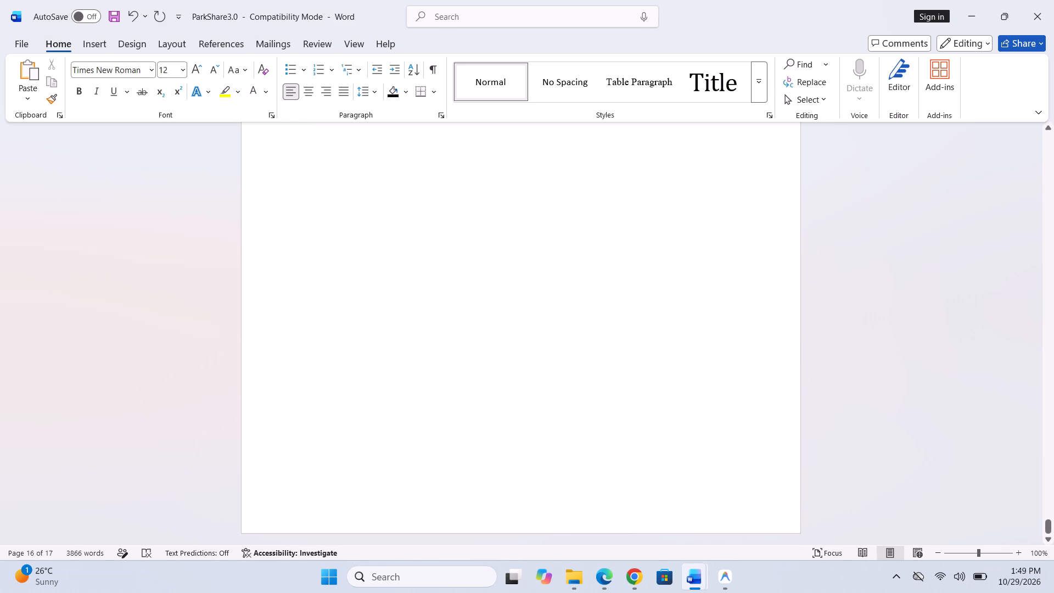
{"action": "scroll", "coordinate": [641, 220], "scroll_direction": "down", "scroll_amount": 4}
{"action": "scroll", "coordinate": [519, 357], "scroll_direction": "up", "scroll_amount": 5}
{"action": "scroll", "coordinate": [519, 357], "scroll_direction": "down", "scroll_amount": 6}
{"action": "scroll", "coordinate": [519, 357], "scroll_direction": "up", "scroll_amount": 3}
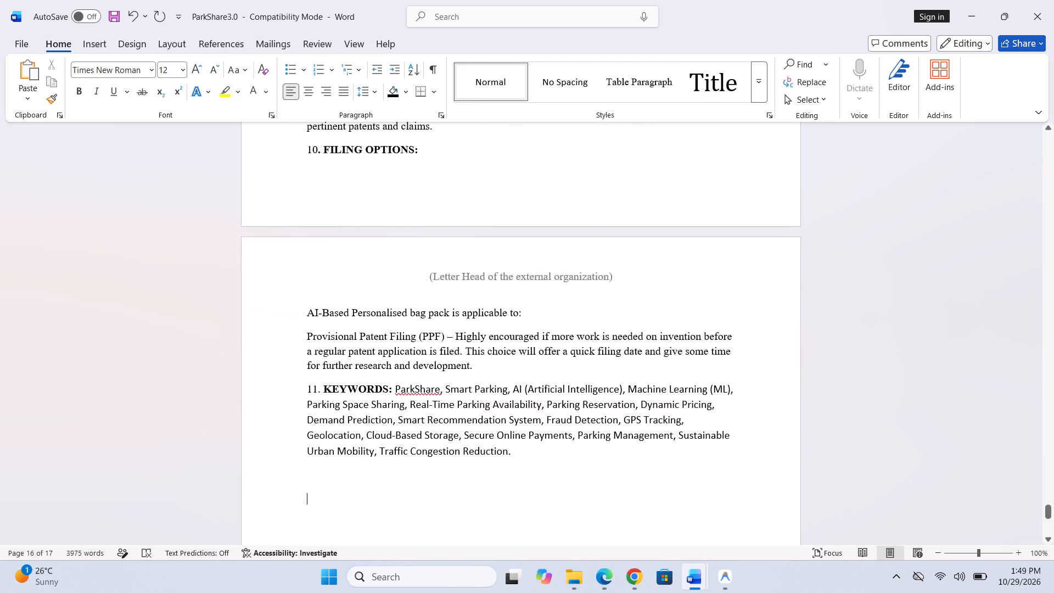
{"action": "scroll", "coordinate": [519, 357], "scroll_direction": "up", "scroll_amount": 2}
{"action": "scroll", "coordinate": [519, 357], "scroll_direction": "down", "scroll_amount": 1}
{"action": "scroll", "coordinate": [519, 357], "scroll_direction": "up", "scroll_amount": 2}
{"action": "scroll", "coordinate": [519, 357], "scroll_direction": "down", "scroll_amount": 1}
{"action": "scroll", "coordinate": [519, 357], "scroll_direction": "up", "scroll_amount": 1}
{"action": "scroll", "coordinate": [519, 357], "scroll_direction": "down", "scroll_amount": 17}
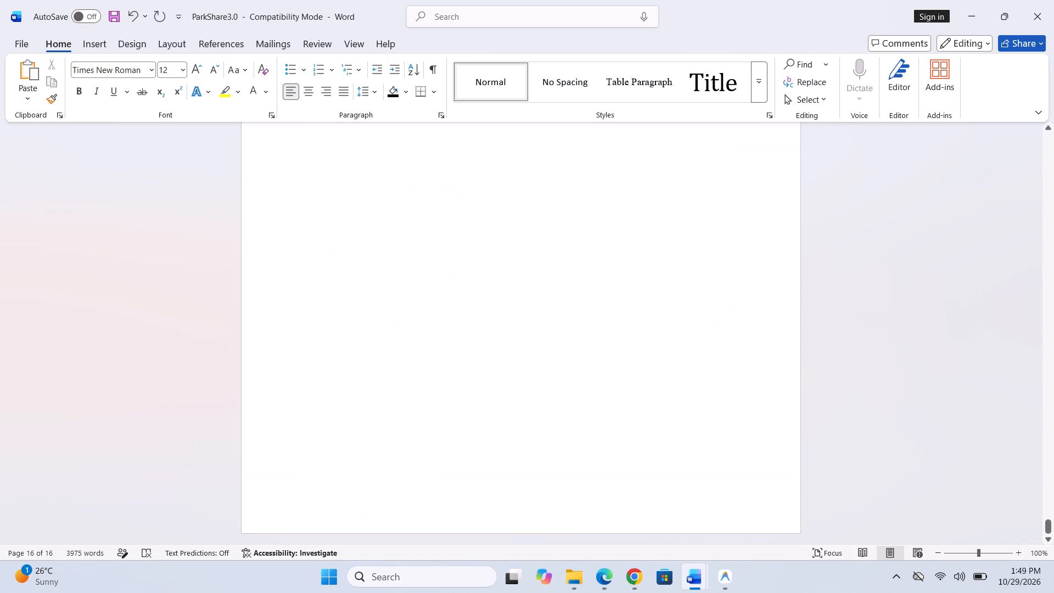
{"action": "scroll", "coordinate": [519, 357], "scroll_direction": "down", "scroll_amount": 1}
{"action": "scroll", "coordinate": [519, 357], "scroll_direction": "up", "scroll_amount": 5}
Review the document's page layout and headers from the commercialization sections back to the first page.
{"action": "scroll", "coordinate": [519, 357], "scroll_direction": "up", "scroll_amount": 2}
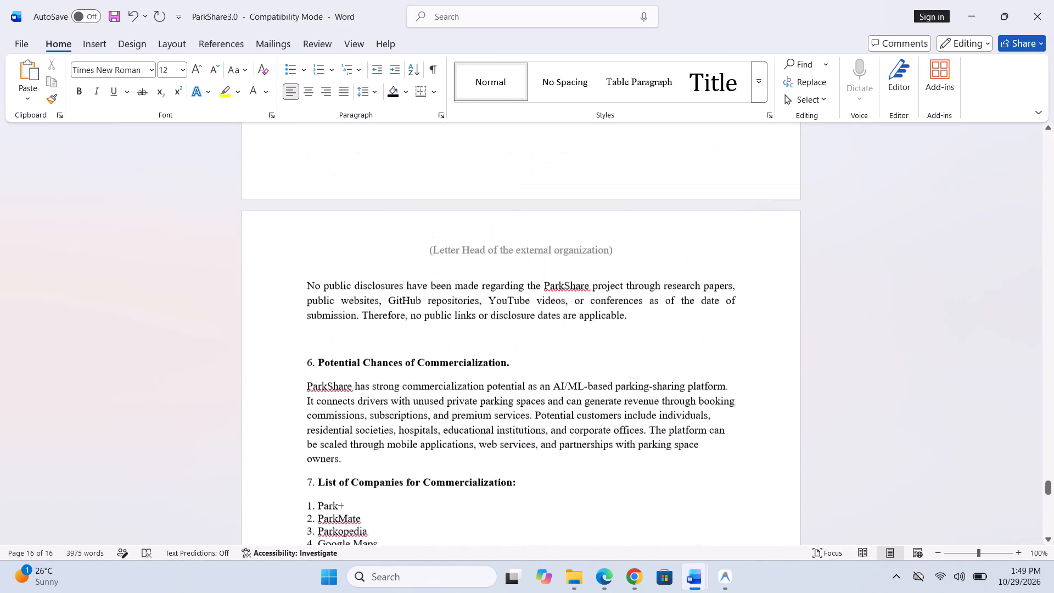
{"action": "scroll", "coordinate": [519, 357], "scroll_direction": "up", "scroll_amount": 5}
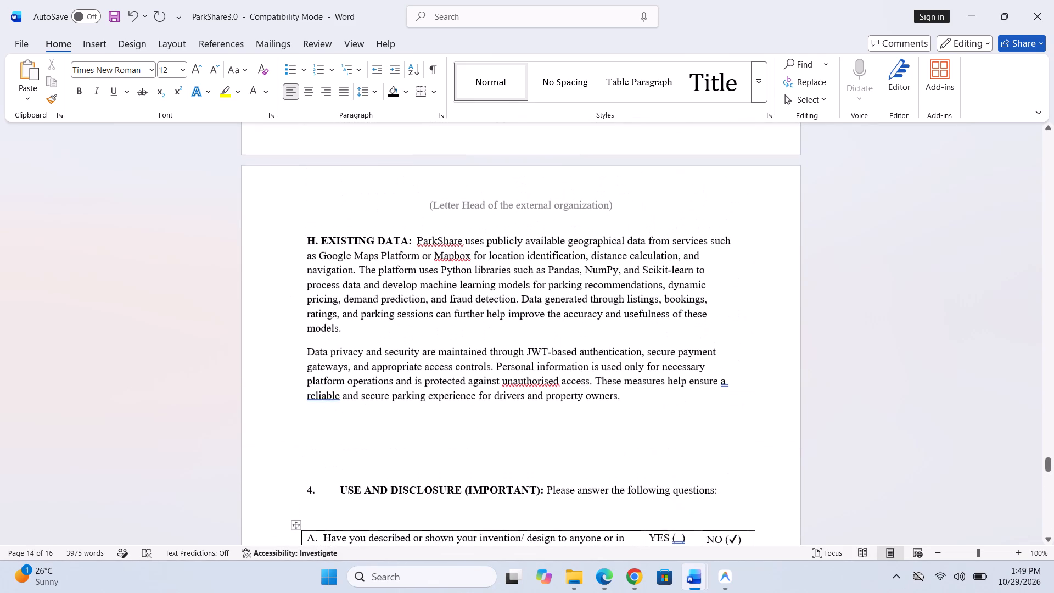
{"action": "scroll", "coordinate": [519, 357], "scroll_direction": "up", "scroll_amount": 7}
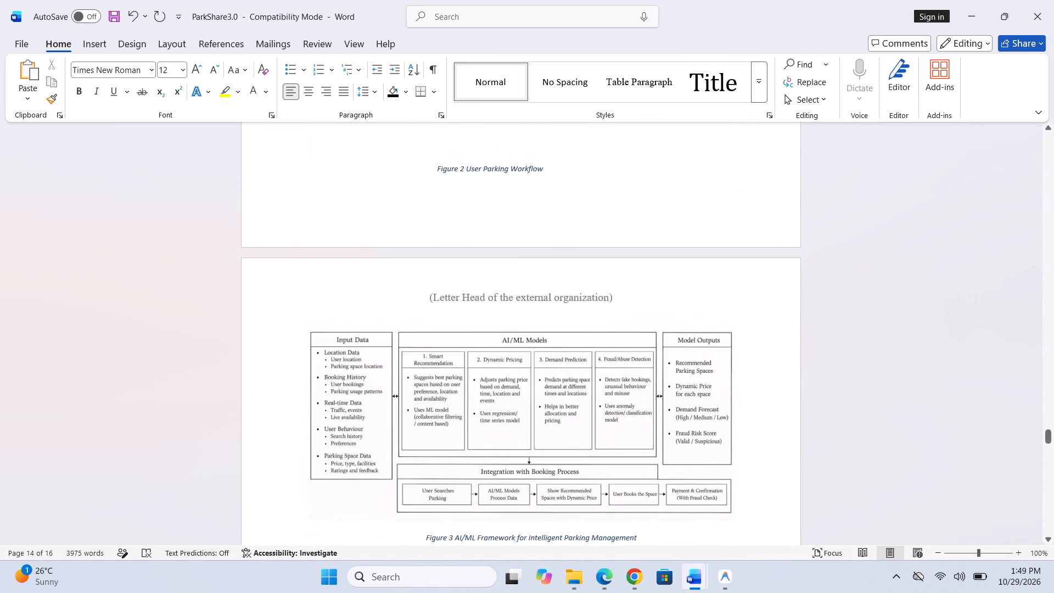
{"action": "scroll", "coordinate": [519, 357], "scroll_direction": "up", "scroll_amount": 11}
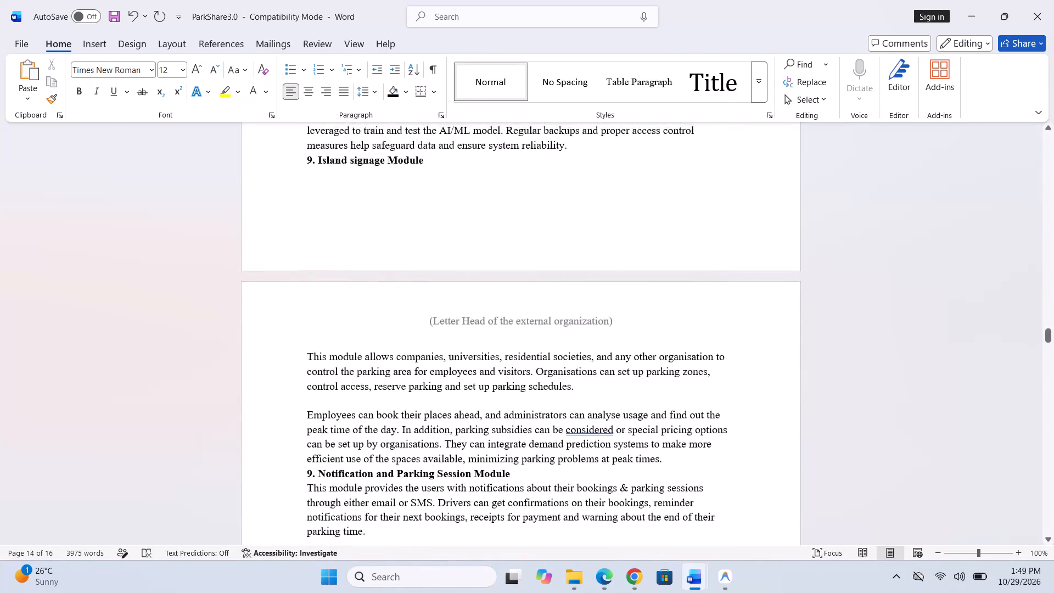
{"action": "scroll", "coordinate": [519, 357], "scroll_direction": "up", "scroll_amount": 11}
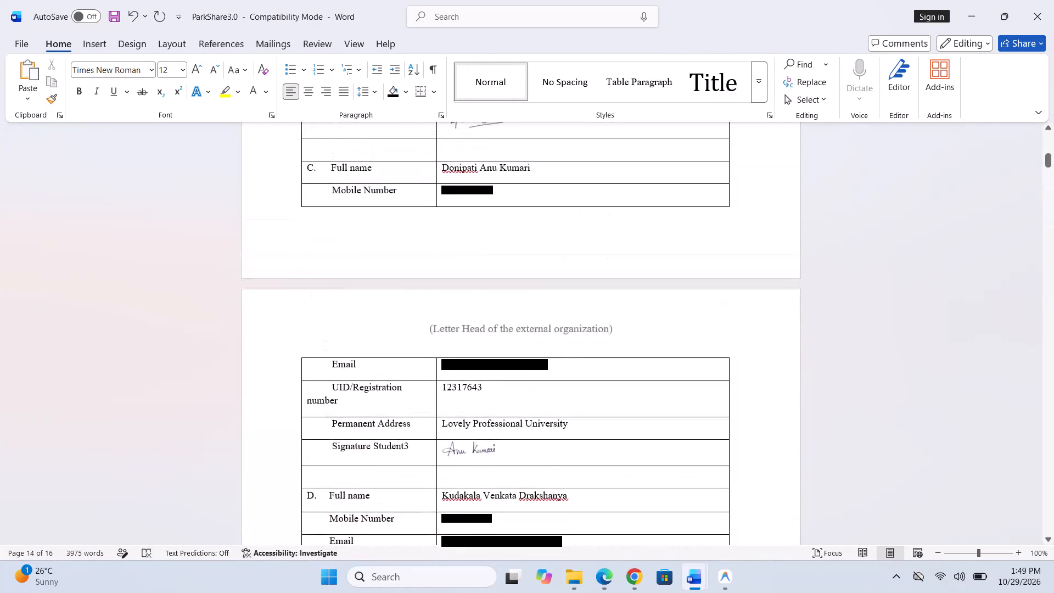
{"action": "scroll", "coordinate": [519, 357], "scroll_direction": "up", "scroll_amount": 7}
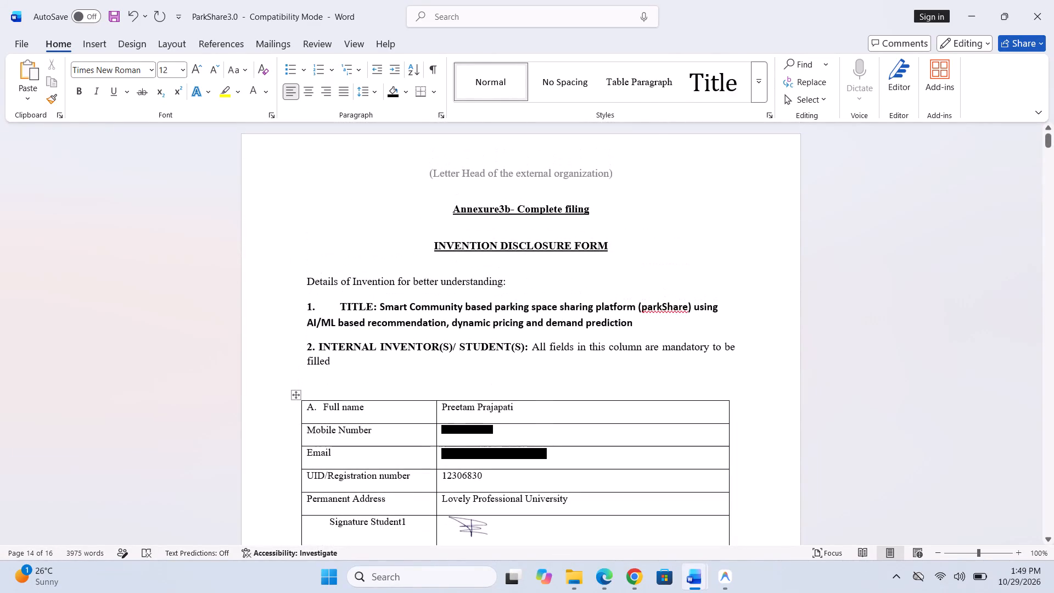
Delete the text "(Letter Head of the external organization)" from the page header.
{"action": "left_click", "coordinate": [618, 186]}
{"action": "left_click", "coordinate": [616, 178]}
{"action": "left_click_drag", "start_coordinate": [617, 173], "coordinate": [578, 161]}
{"action": "left_click", "coordinate": [575, 161]}
{"action": "triple_click", "coordinate": [588, 170]}
{"action": "right_click", "coordinate": [591, 171]}
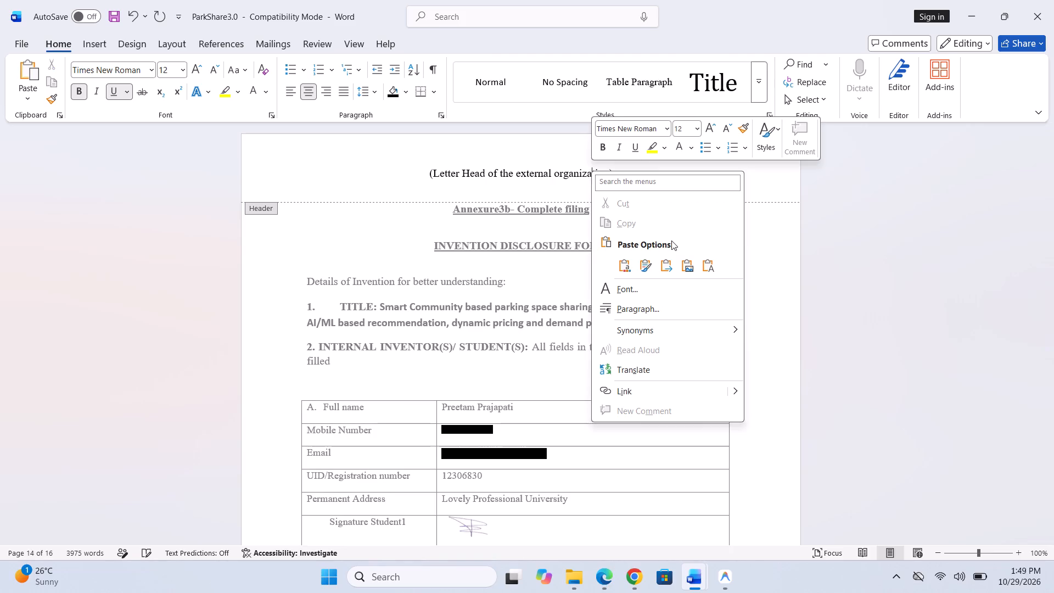
{"action": "left_click", "coordinate": [527, 178]}
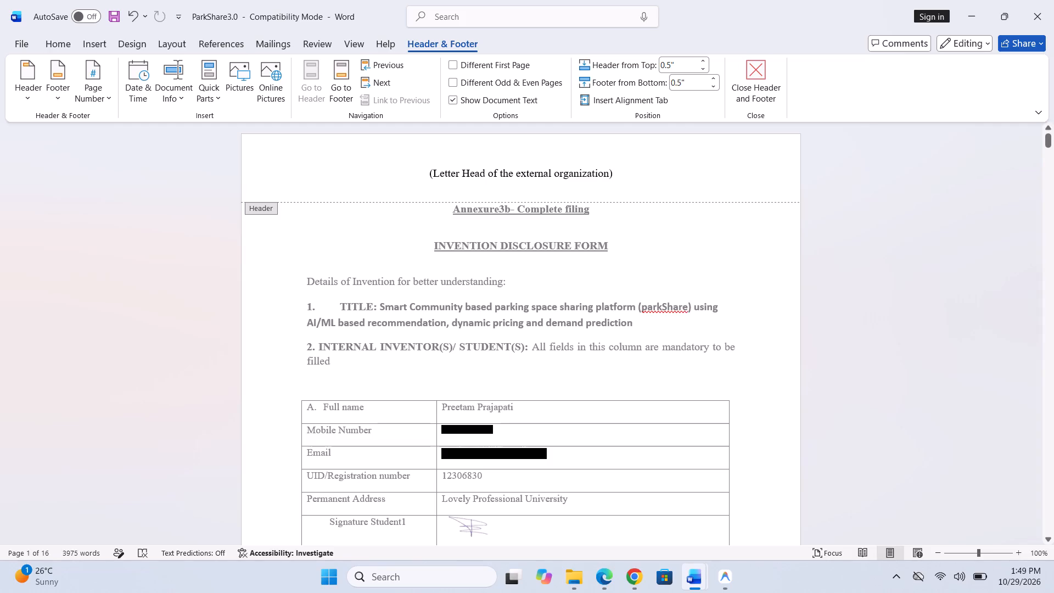
{"action": "left_click_drag", "start_coordinate": [635, 172], "coordinate": [390, 170]}
{"action": "key", "text": "BackSpace"}
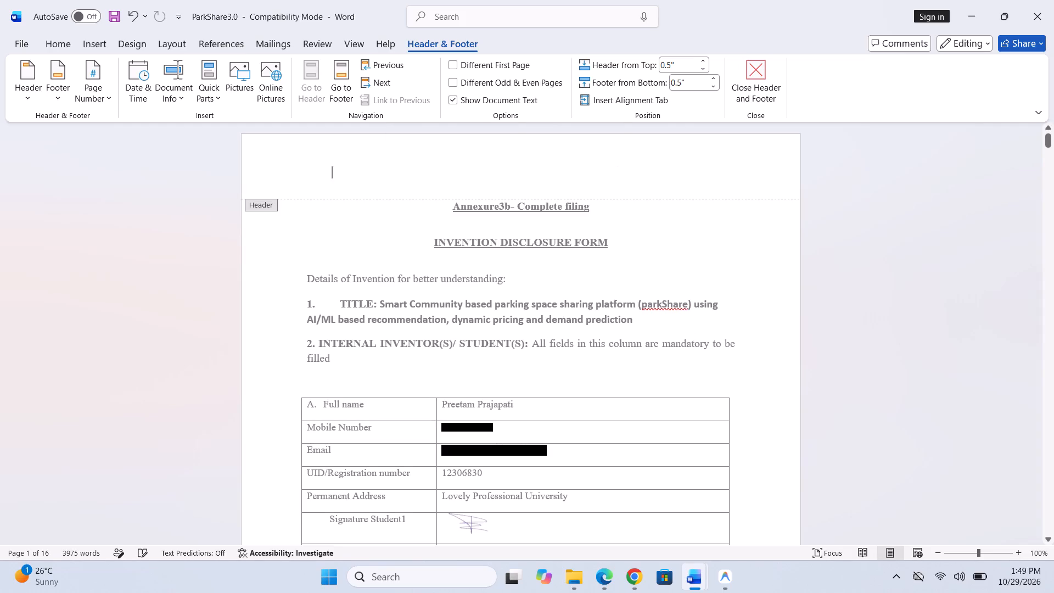
Set the footer's distance from the bottom of the page to 0".
{"action": "triple_click", "coordinate": [714, 76]}
{"action": "left_click", "coordinate": [714, 76]}
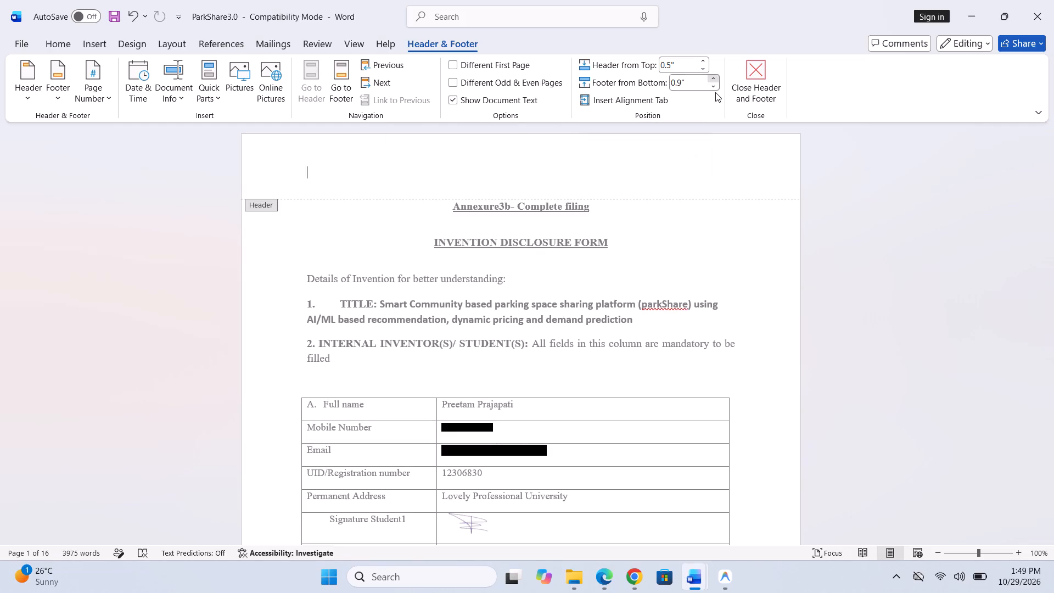
{"action": "left_click", "coordinate": [715, 92]}
{"action": "triple_click", "coordinate": [715, 88]}
{"action": "triple_click", "coordinate": [715, 88]}
{"action": "triple_click", "coordinate": [715, 88]}
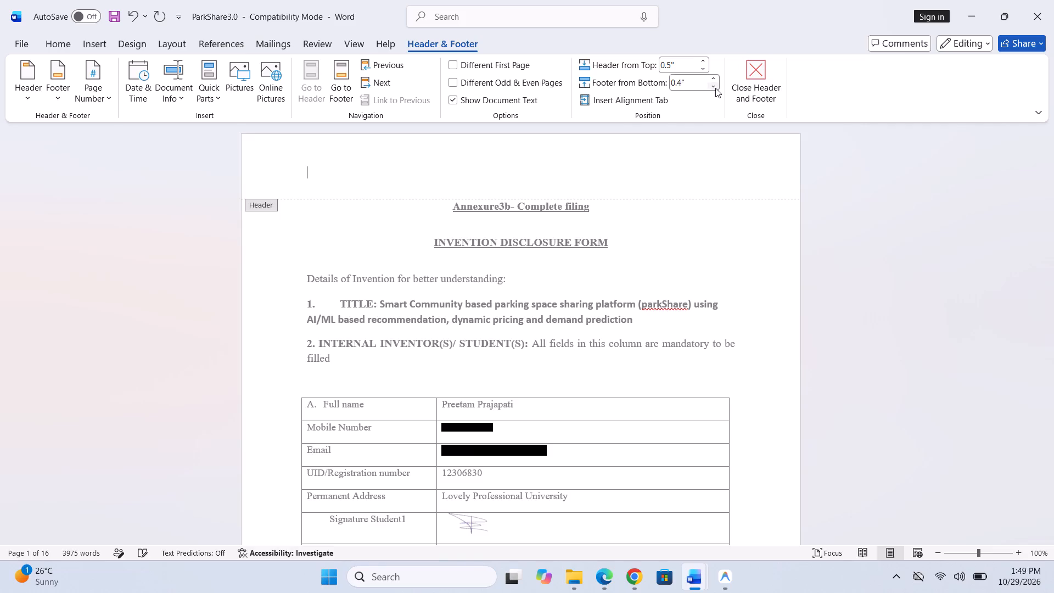
{"action": "triple_click", "coordinate": [715, 88]}
Set the header's distance from the top of the page to 0" and return to the document body.
{"action": "triple_click", "coordinate": [702, 70]}
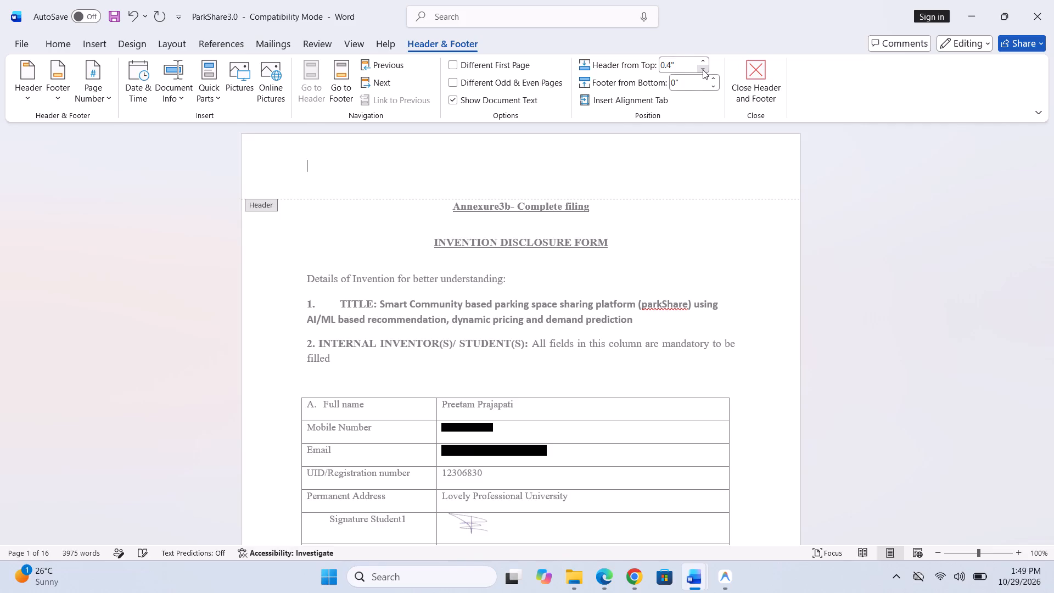
{"action": "triple_click", "coordinate": [703, 70]}
{"action": "left_click", "coordinate": [703, 70]}
{"action": "key", "text": "Return"}
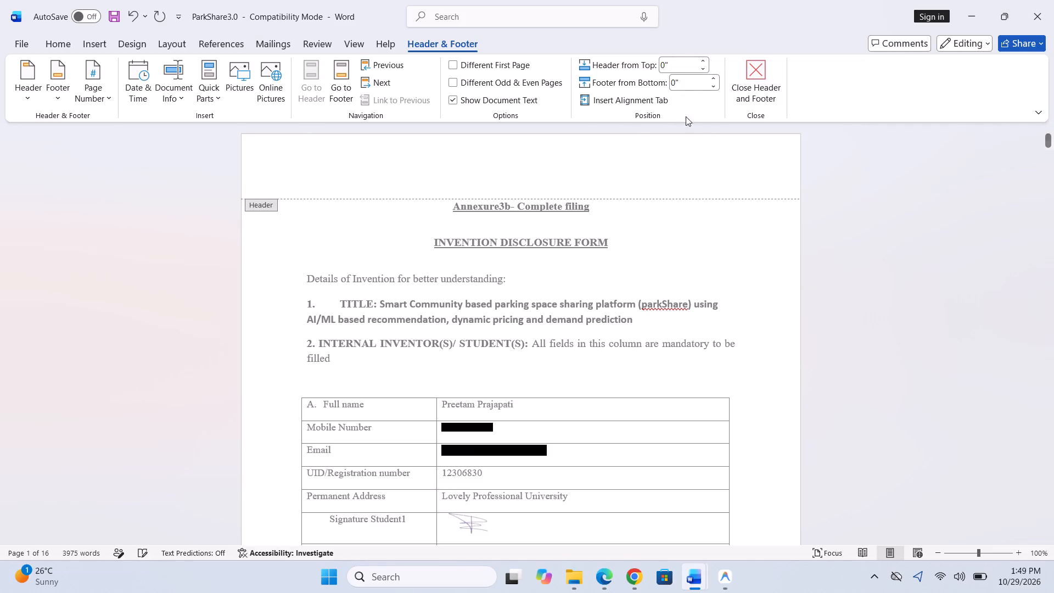
{"action": "left_click", "coordinate": [739, 94]}
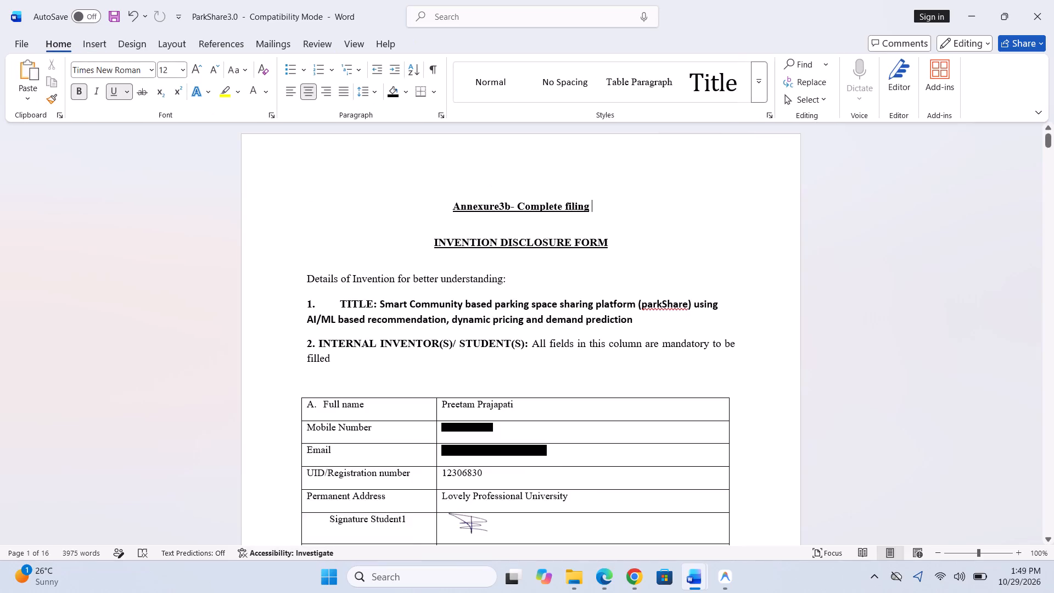
Review the form from the first page through to the last page.
{"action": "scroll", "coordinate": [769, 264], "scroll_direction": "down", "scroll_amount": 13}
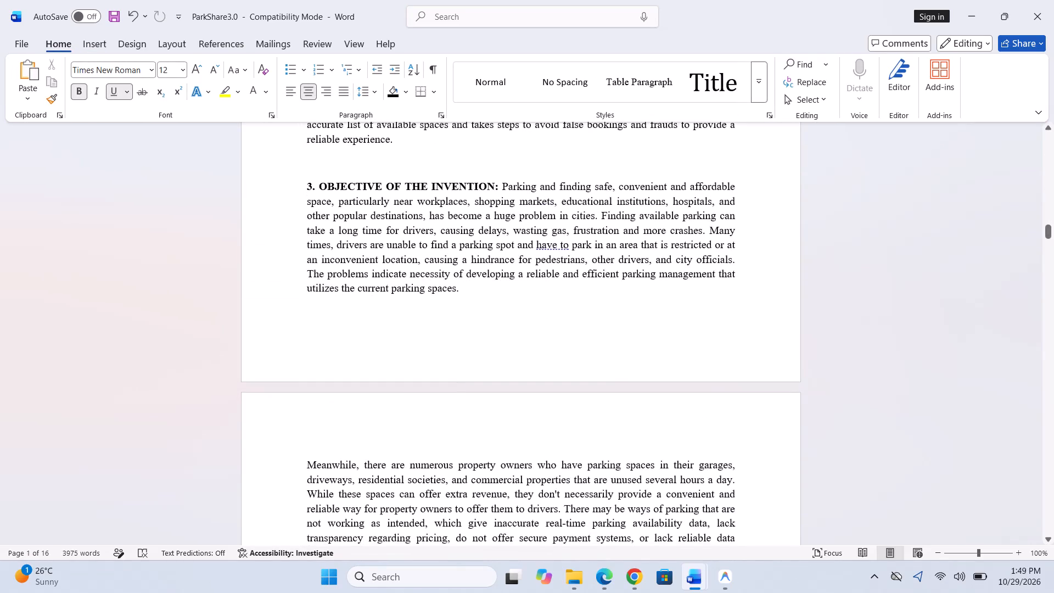
{"action": "scroll", "coordinate": [769, 264], "scroll_direction": "down", "scroll_amount": 20}
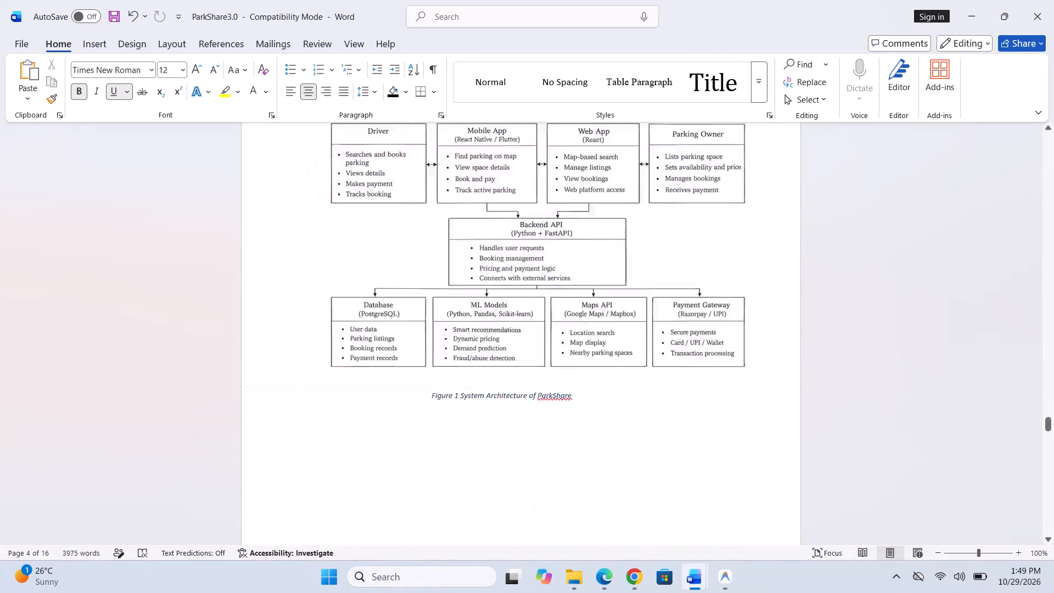
{"action": "scroll", "coordinate": [769, 264], "scroll_direction": "down", "scroll_amount": 6}
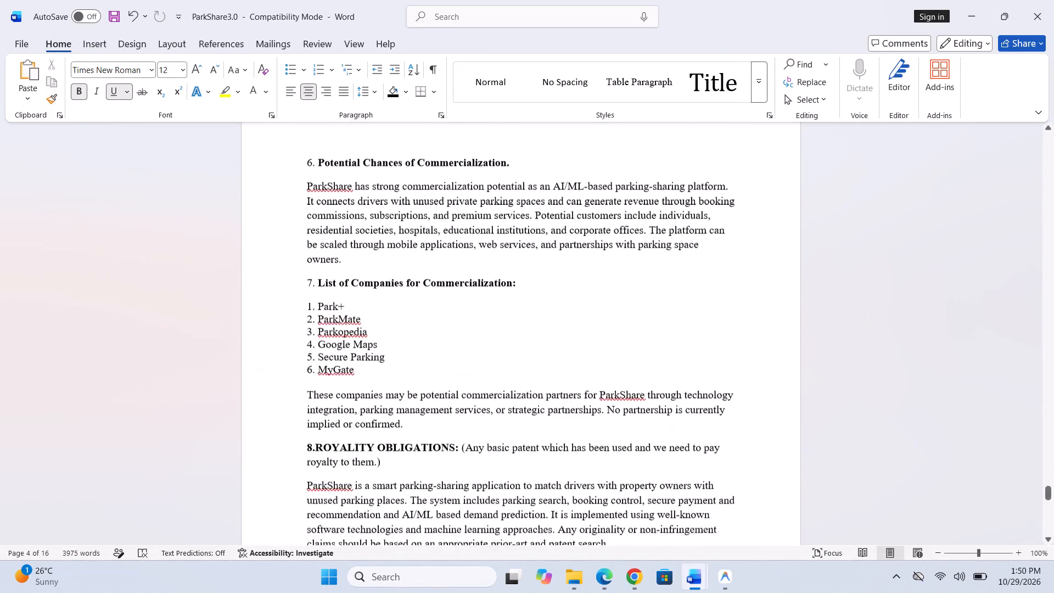
{"action": "scroll", "coordinate": [769, 264], "scroll_direction": "down", "scroll_amount": 4}
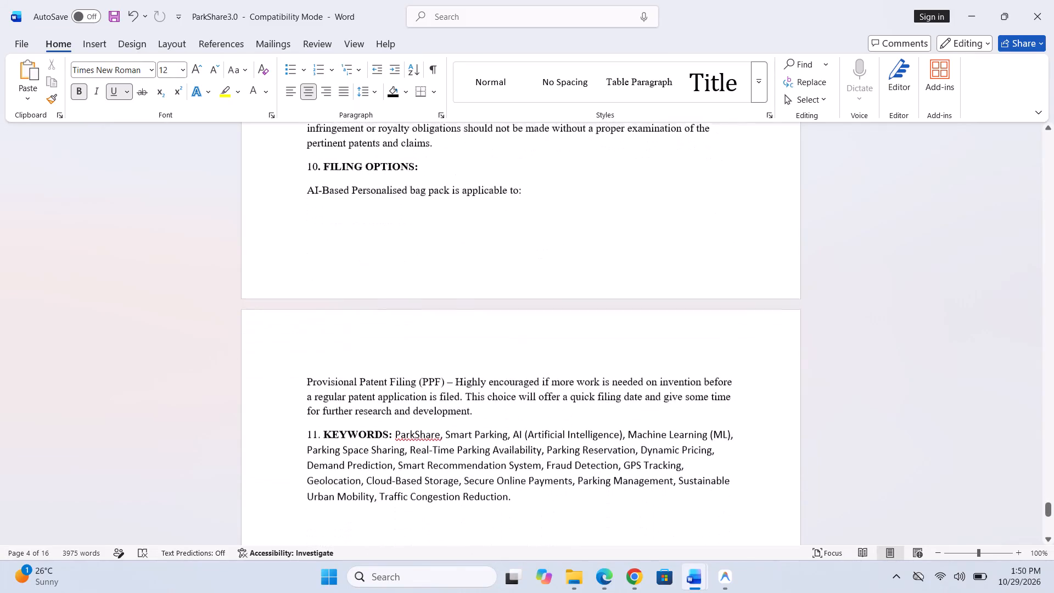
{"action": "scroll", "coordinate": [769, 264], "scroll_direction": "down", "scroll_amount": 4}
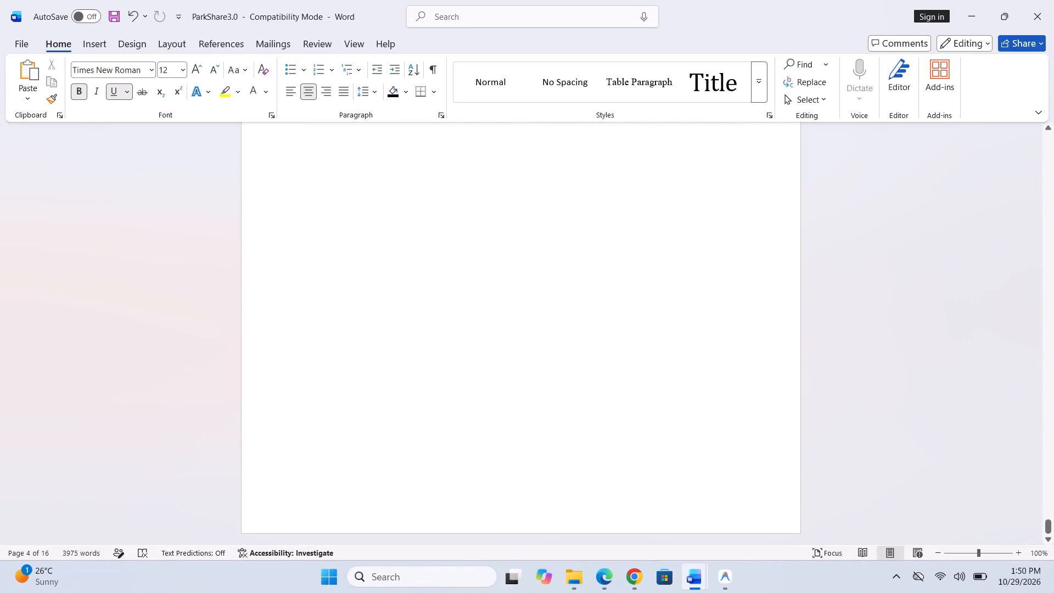
Check the form title and the student inventor table entries on the first page.
{"action": "key", "text": "Up"}
{"action": "key", "text": "Up"}
{"action": "key", "text": "Down"}
{"action": "key", "text": "Down"}
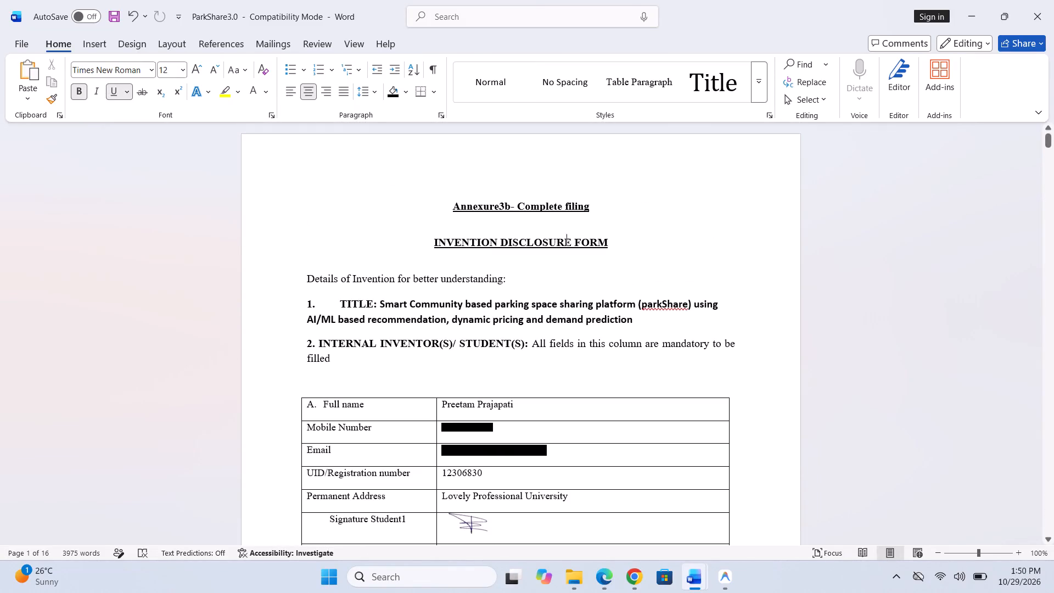
{"action": "key", "text": "Down"}
{"action": "key", "text": "Down"}
{"action": "key", "text": "Down"}
{"action": "key", "text": "Down"}
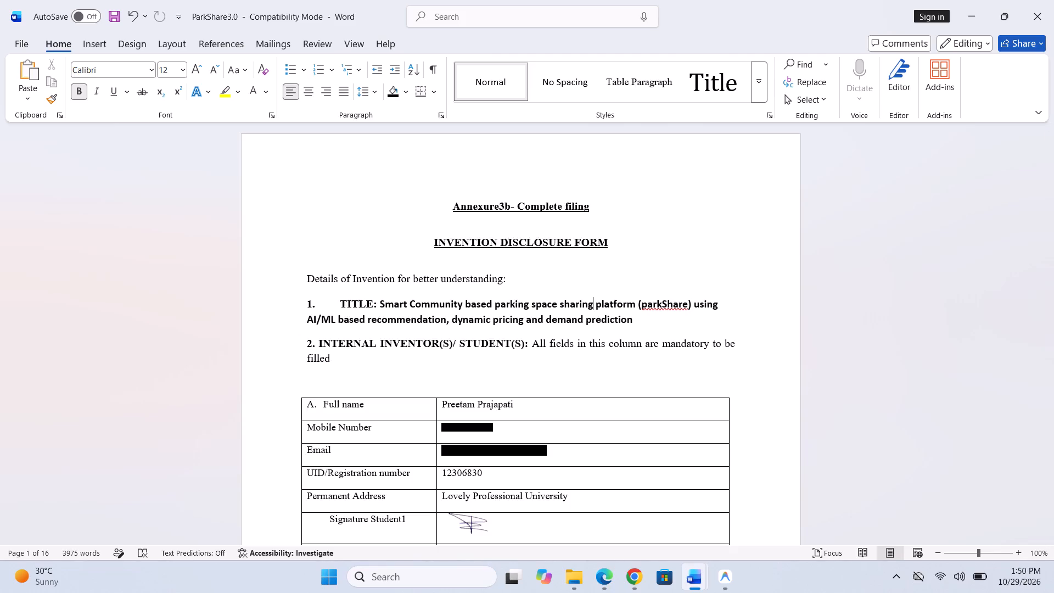
{"action": "key", "text": "Down"}
{"action": "key", "text": "Down"}
{"action": "key", "text": "Down"}
{"action": "key", "text": "Down"}
{"action": "key", "text": "Down"}
{"action": "key", "text": "Down"}
{"action": "key", "text": "Down"}
{"action": "key", "text": "Down"}
{"action": "key", "text": "Down"}
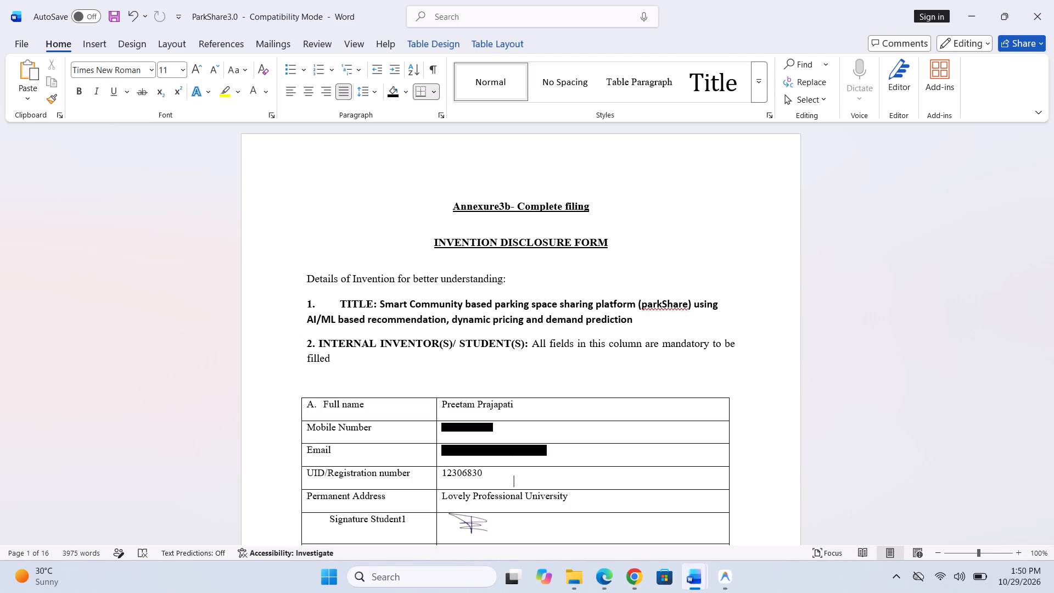
{"action": "key", "text": "Down"}
{"action": "key", "text": "Down"}
{"action": "key", "text": "Down"}
{"action": "key", "text": "Down"}
{"action": "key", "text": "Down"}
{"action": "key", "text": "Down"}
{"action": "key", "text": "Down"}
{"action": "key", "text": "Down"}
{"action": "key", "text": "Down"}
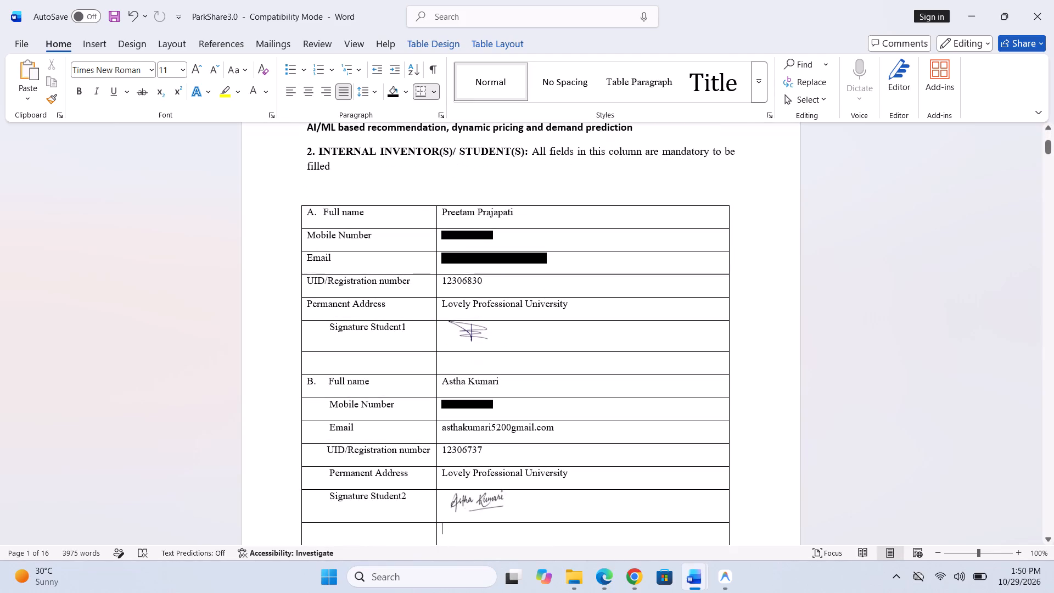
{"action": "key", "text": "Up"}
{"action": "key", "text": "Up"}
{"action": "key", "text": "Up"}
{"action": "key", "text": "Up"}
{"action": "key", "text": "Up"}
{"action": "key", "text": "Down"}
Undo the last five edits made to the document.
{"action": "left_click", "coordinate": [564, 259]}
{"action": "left_click_drag", "start_coordinate": [562, 259], "coordinate": [436, 259]}
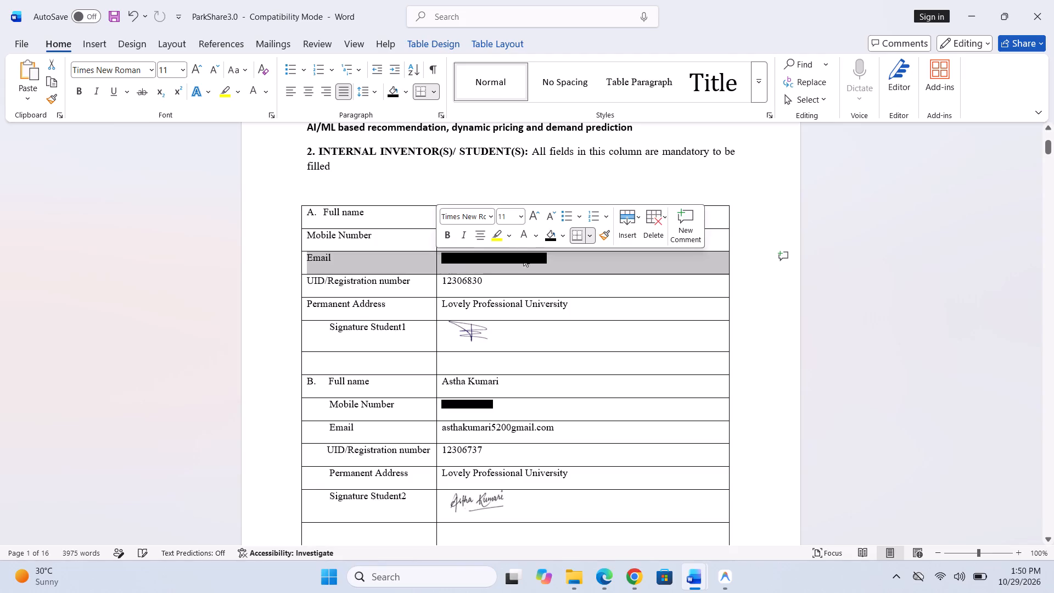
{"action": "left_click_drag", "start_coordinate": [626, 289], "coordinate": [631, 291]}
{"action": "key", "text": "ctrl+z"}
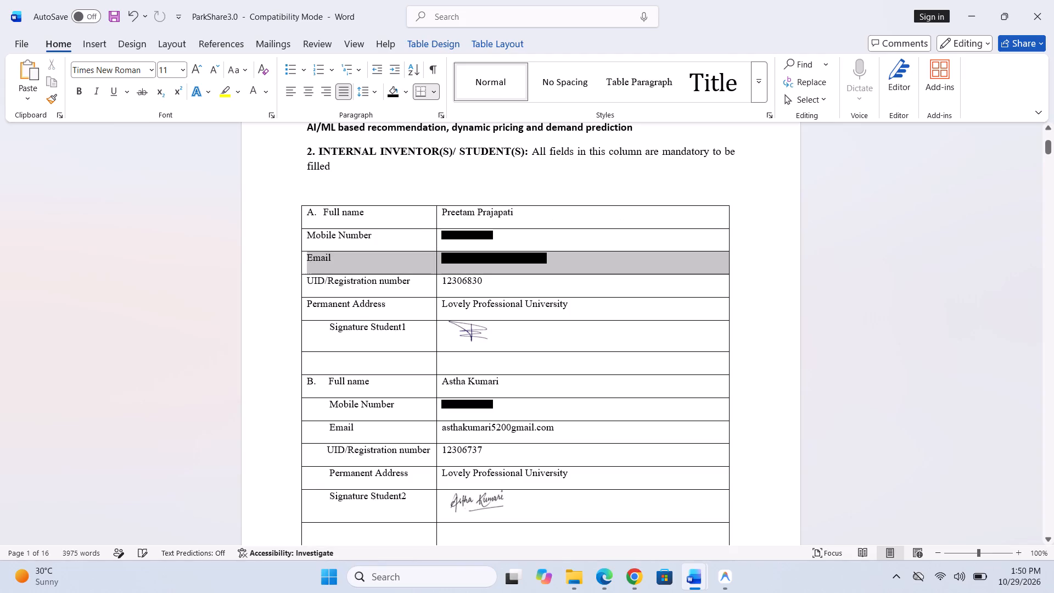
{"action": "key", "text": "ctrl+z"}
{"action": "key", "text": "ctrl+z"}
{"action": "key", "text": "ctrl+z"}
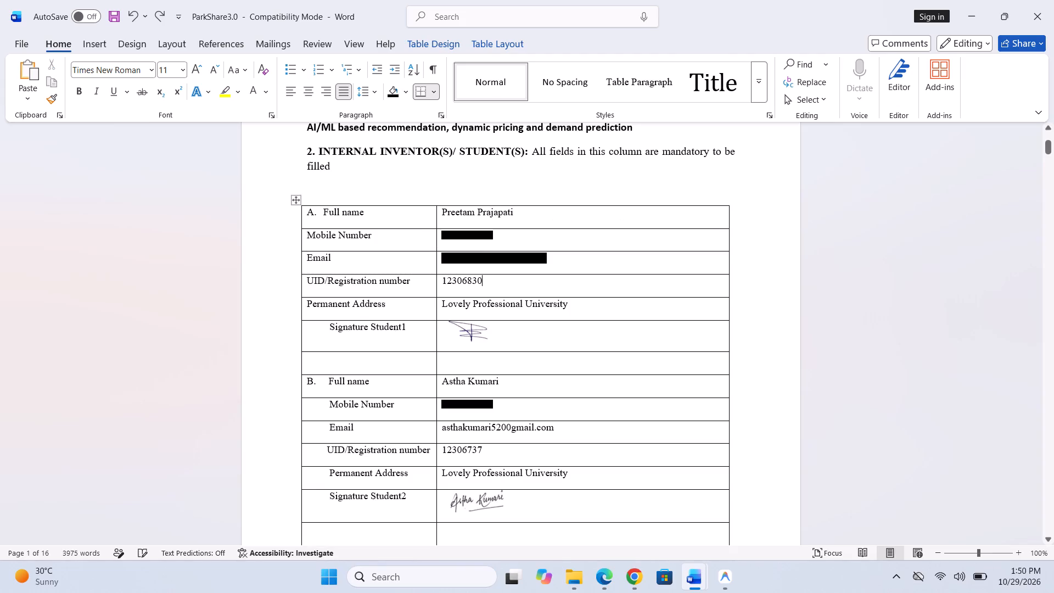
{"action": "key", "text": "ctrl+z"}
Examine the document's remaining sections, from the keywords page back to the module descriptions on page 8.
{"action": "scroll", "coordinate": [631, 290], "scroll_direction": "down", "scroll_amount": 2}
{"action": "scroll", "coordinate": [631, 290], "scroll_direction": "down", "scroll_amount": 20}
{"action": "scroll", "coordinate": [631, 290], "scroll_direction": "down", "scroll_amount": 20}
{"action": "scroll", "coordinate": [631, 290], "scroll_direction": "down", "scroll_amount": 20}
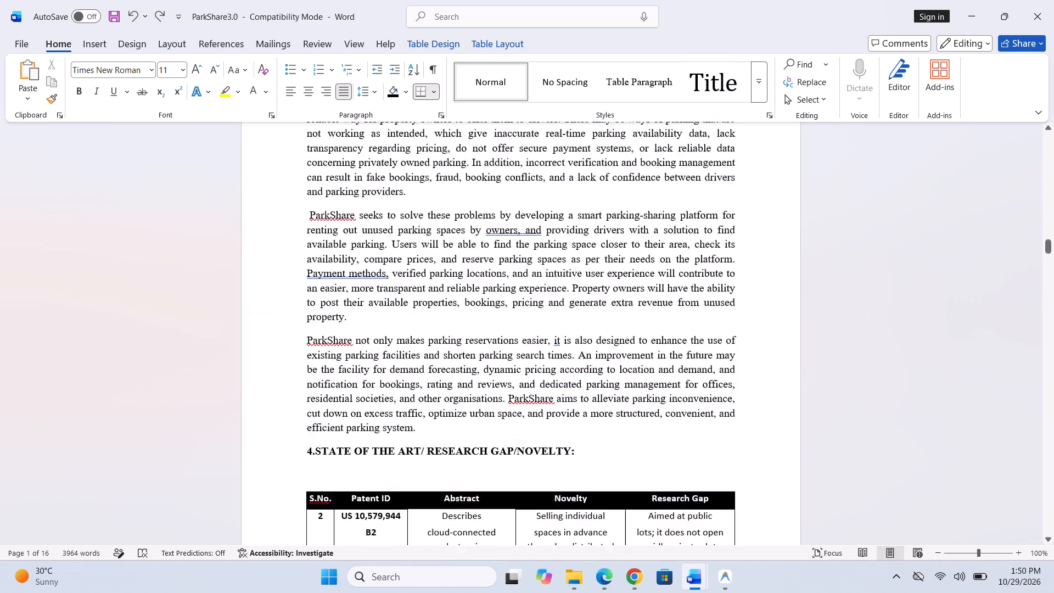
{"action": "scroll", "coordinate": [631, 290], "scroll_direction": "down", "scroll_amount": 20}
{"action": "scroll", "coordinate": [631, 290], "scroll_direction": "down", "scroll_amount": 20}
{"action": "scroll", "coordinate": [631, 290], "scroll_direction": "down", "scroll_amount": 20}
{"action": "scroll", "coordinate": [631, 290], "scroll_direction": "down", "scroll_amount": 6}
{"action": "scroll", "coordinate": [631, 290], "scroll_direction": "up", "scroll_amount": 3}
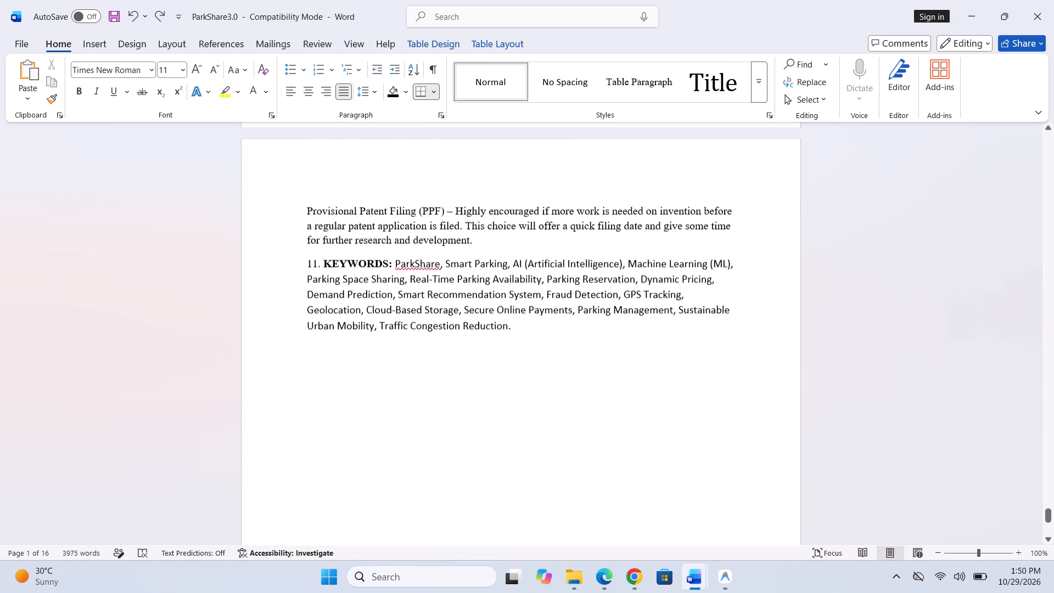
{"action": "scroll", "coordinate": [631, 290], "scroll_direction": "up", "scroll_amount": 7}
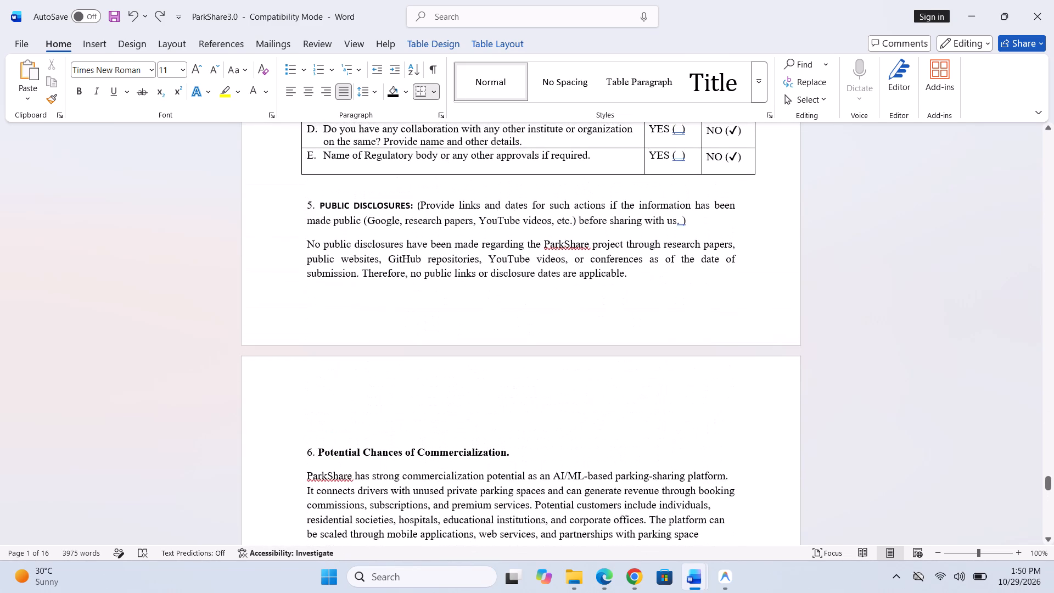
{"action": "scroll", "coordinate": [631, 290], "scroll_direction": "up", "scroll_amount": 1}
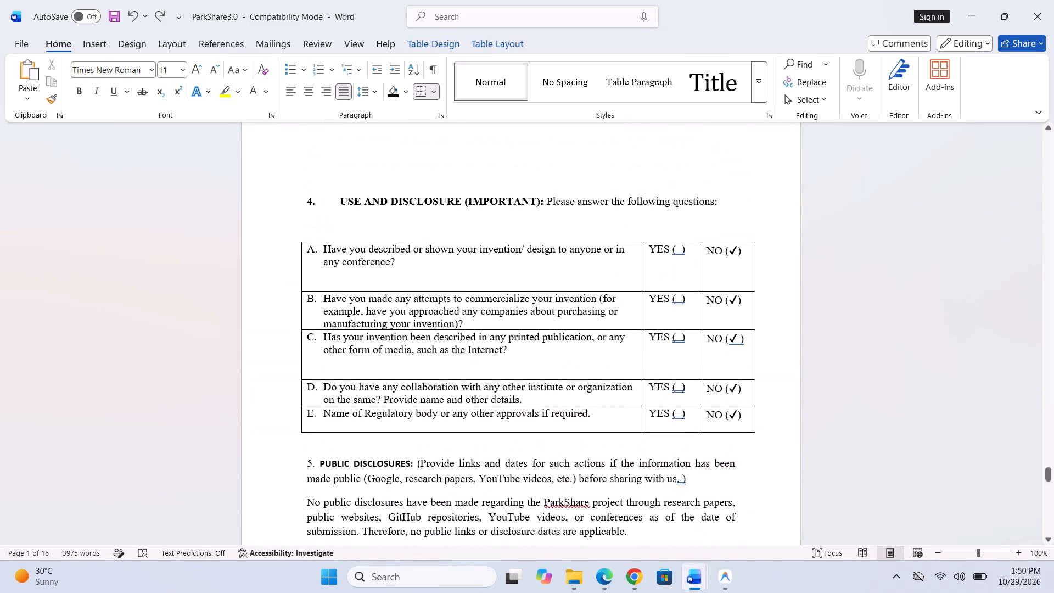
{"action": "scroll", "coordinate": [631, 290], "scroll_direction": "up", "scroll_amount": 6}
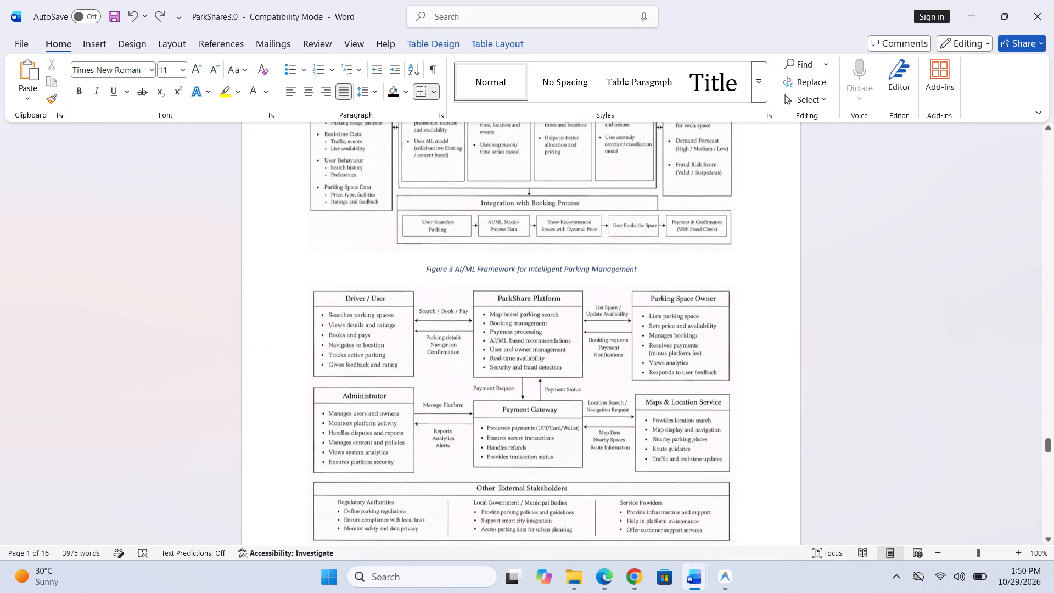
{"action": "scroll", "coordinate": [631, 290], "scroll_direction": "up", "scroll_amount": 11}
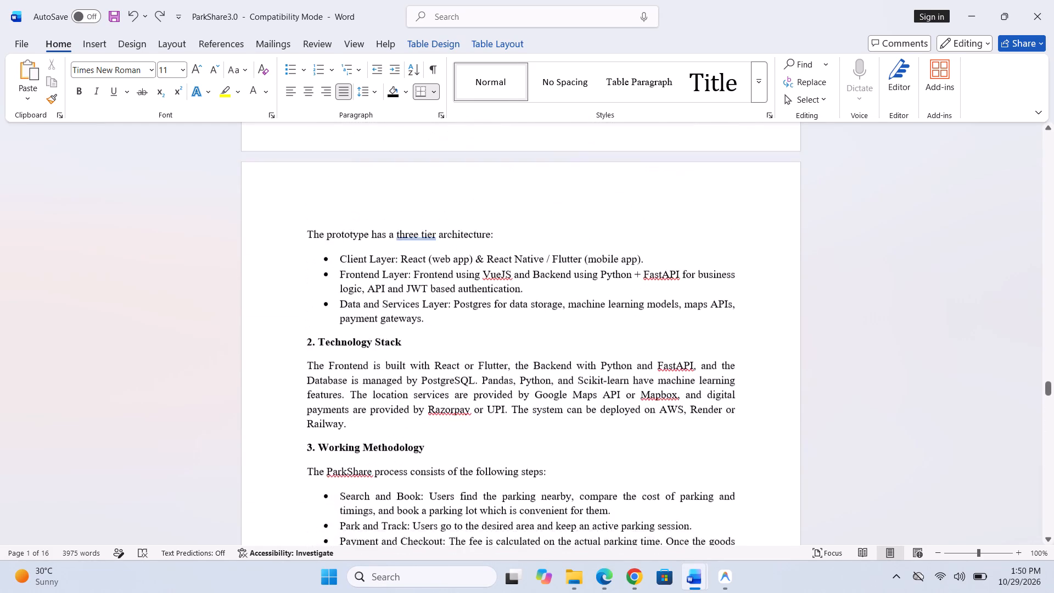
{"action": "scroll", "coordinate": [631, 290], "scroll_direction": "up", "scroll_amount": 4}
{"action": "scroll", "coordinate": [631, 290], "scroll_direction": "down", "scroll_amount": 1}
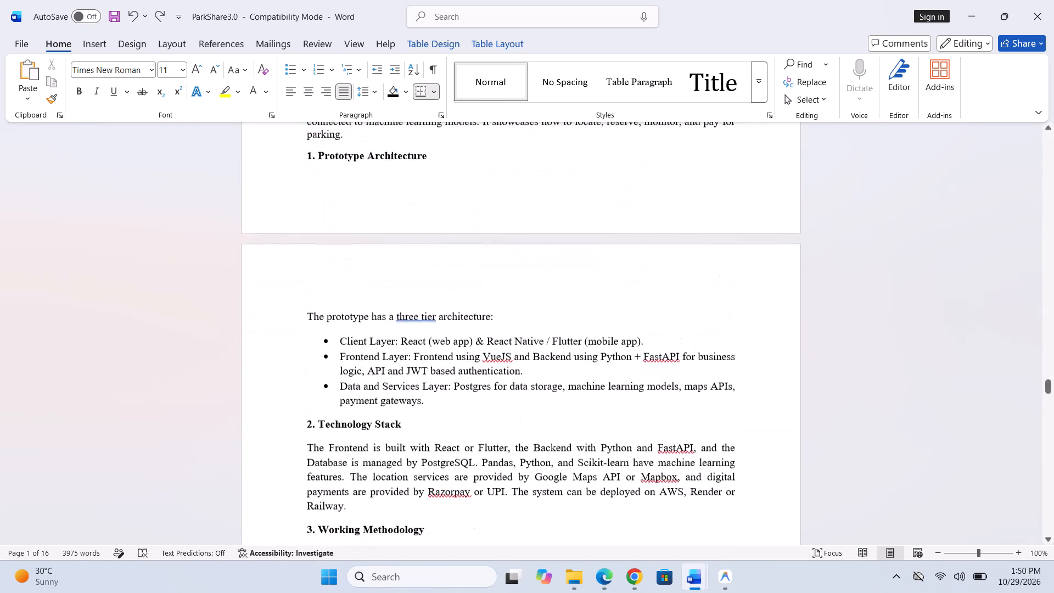
{"action": "scroll", "coordinate": [631, 290], "scroll_direction": "up", "scroll_amount": 12}
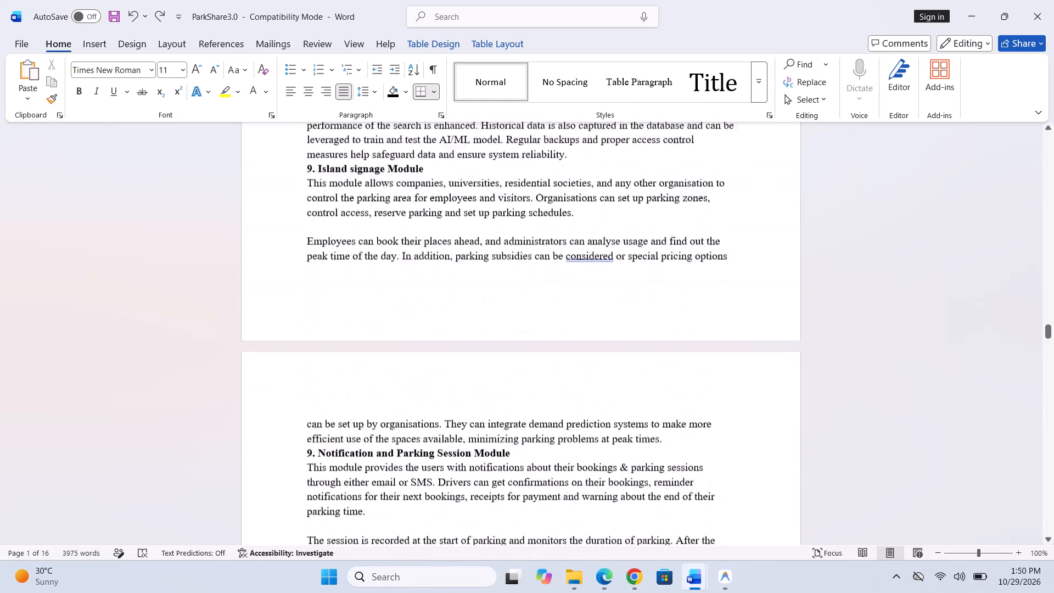
{"action": "scroll", "coordinate": [631, 290], "scroll_direction": "up", "scroll_amount": 2}
{"action": "scroll", "coordinate": [631, 290], "scroll_direction": "down", "scroll_amount": 1}
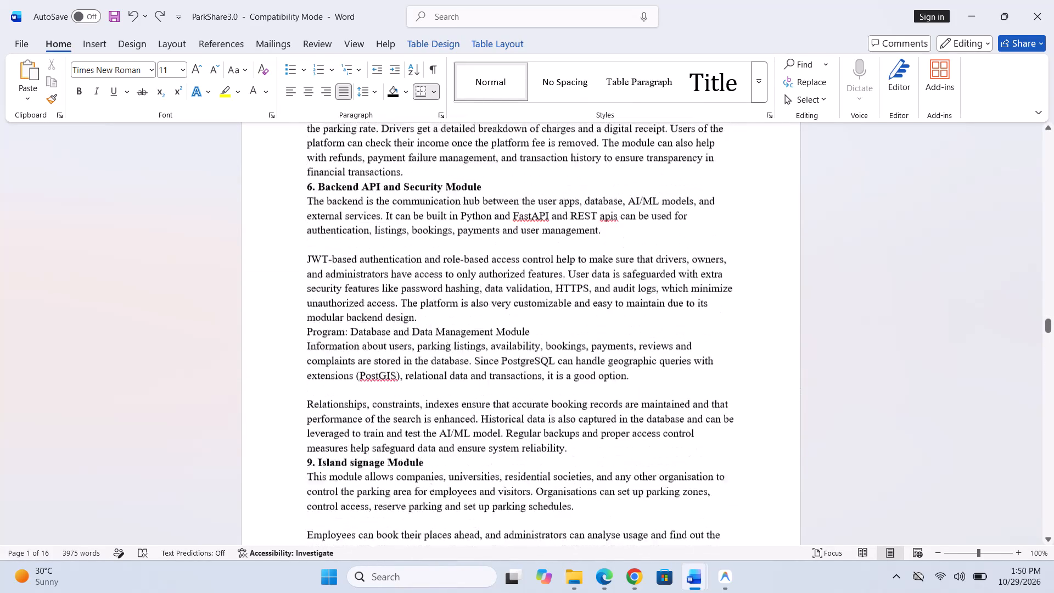
Accept the grammar suggestion "considered," in the last paragraph of the Island signage Module section.
{"action": "scroll", "coordinate": [631, 290], "scroll_direction": "down", "scroll_amount": 1}
{"action": "left_click_drag", "start_coordinate": [600, 410], "coordinate": [593, 405]}
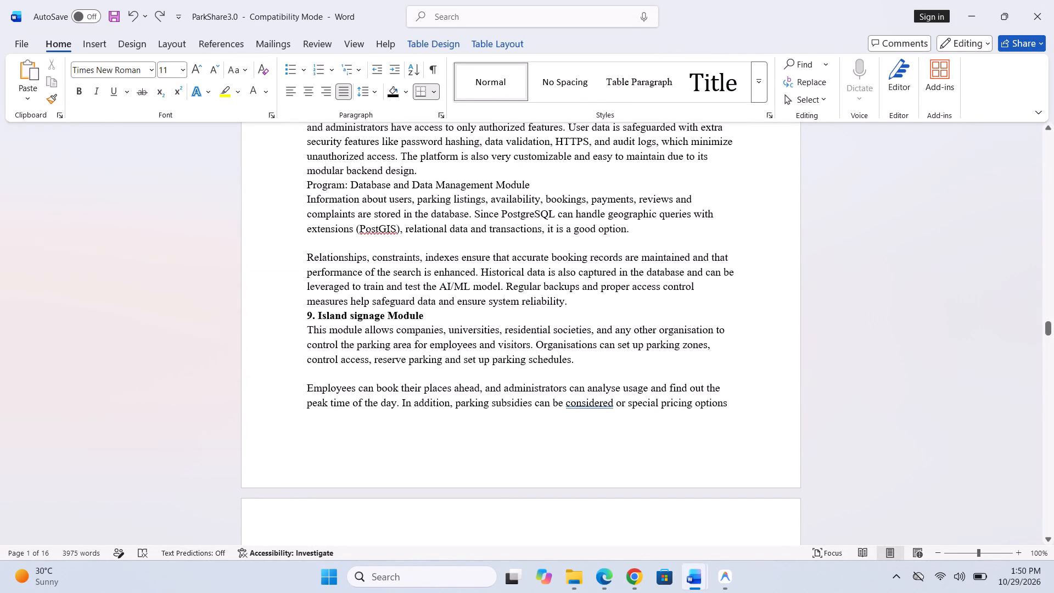
{"action": "left_click_drag", "start_coordinate": [593, 405], "coordinate": [584, 401]}
{"action": "left_click", "coordinate": [584, 401]}
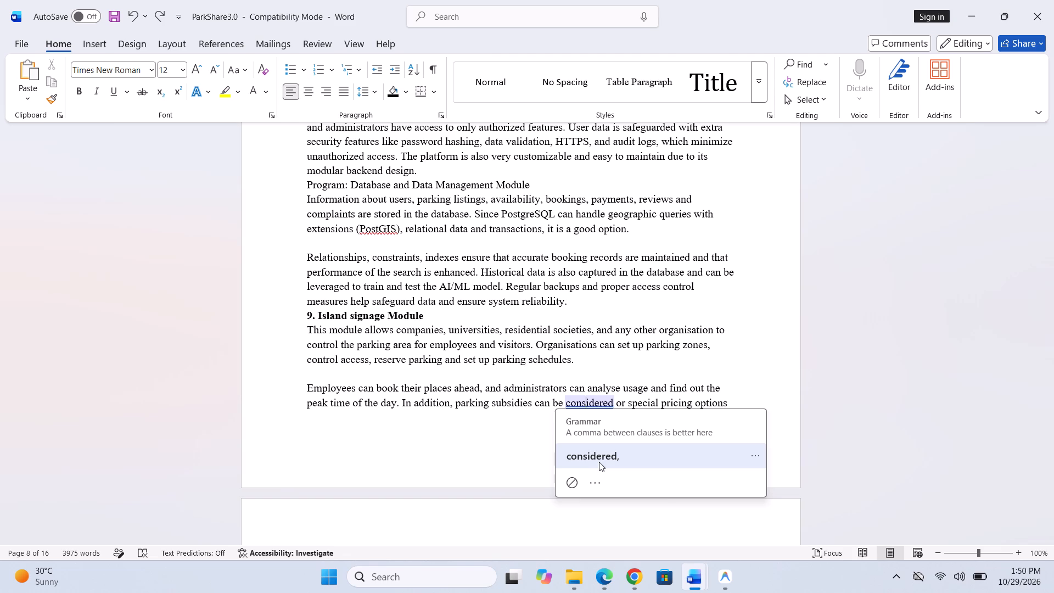
{"action": "left_click", "coordinate": [599, 462]}
Check the grammar suggestion for "shown" in the Search, Maps and Booking Module section without applying it.
{"action": "scroll", "coordinate": [462, 446], "scroll_direction": "up", "scroll_amount": 4}
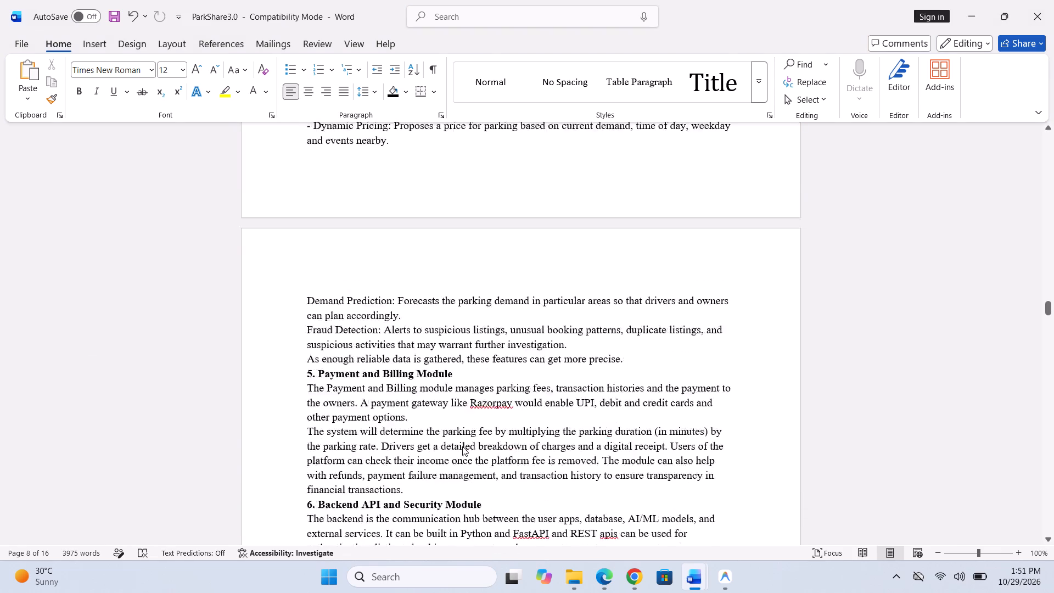
{"action": "scroll", "coordinate": [462, 446], "scroll_direction": "up", "scroll_amount": 2}
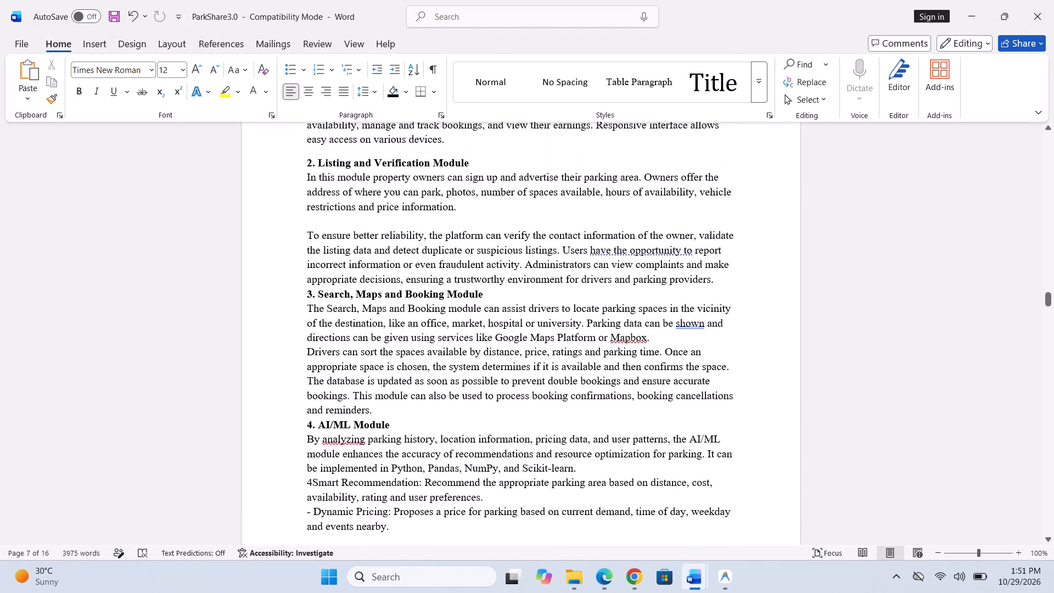
{"action": "left_click", "coordinate": [690, 329]}
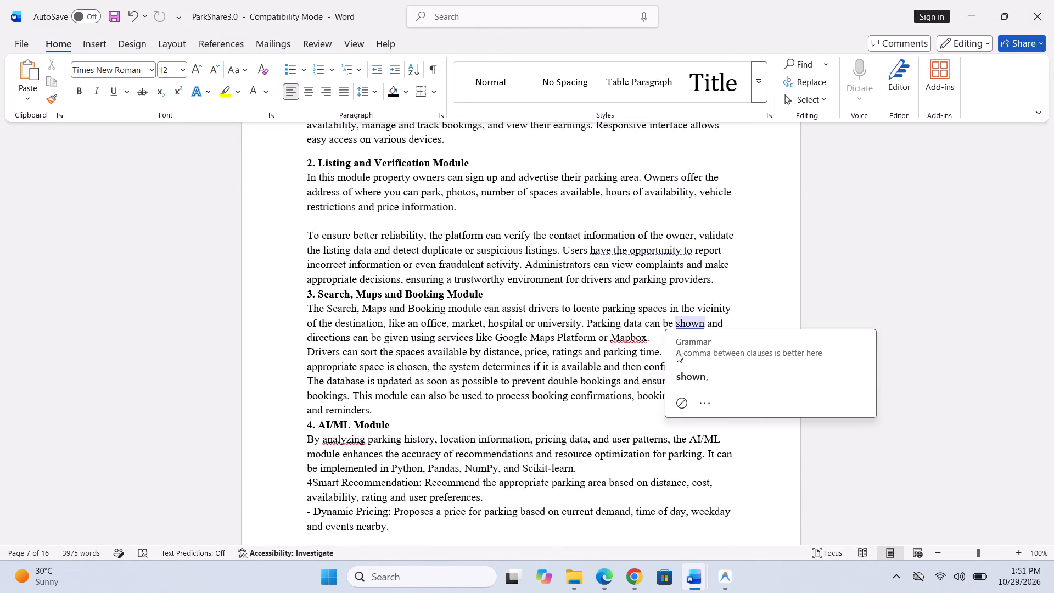
{"action": "left_click", "coordinate": [609, 375]}
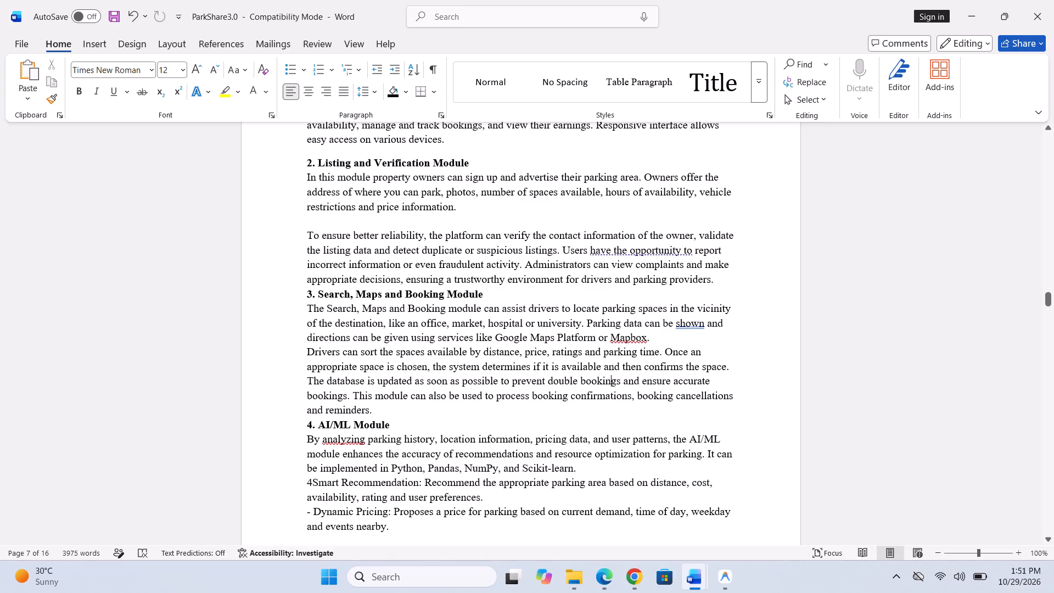
Review the earlier pages, from the inventor table through the invention description to the state-of-the-art table.
{"action": "scroll", "coordinate": [609, 375], "scroll_direction": "up", "scroll_amount": 14}
{"action": "scroll", "coordinate": [609, 375], "scroll_direction": "up", "scroll_amount": 20}
{"action": "scroll", "coordinate": [609, 375], "scroll_direction": "up", "scroll_amount": 20}
{"action": "scroll", "coordinate": [609, 375], "scroll_direction": "up", "scroll_amount": 5}
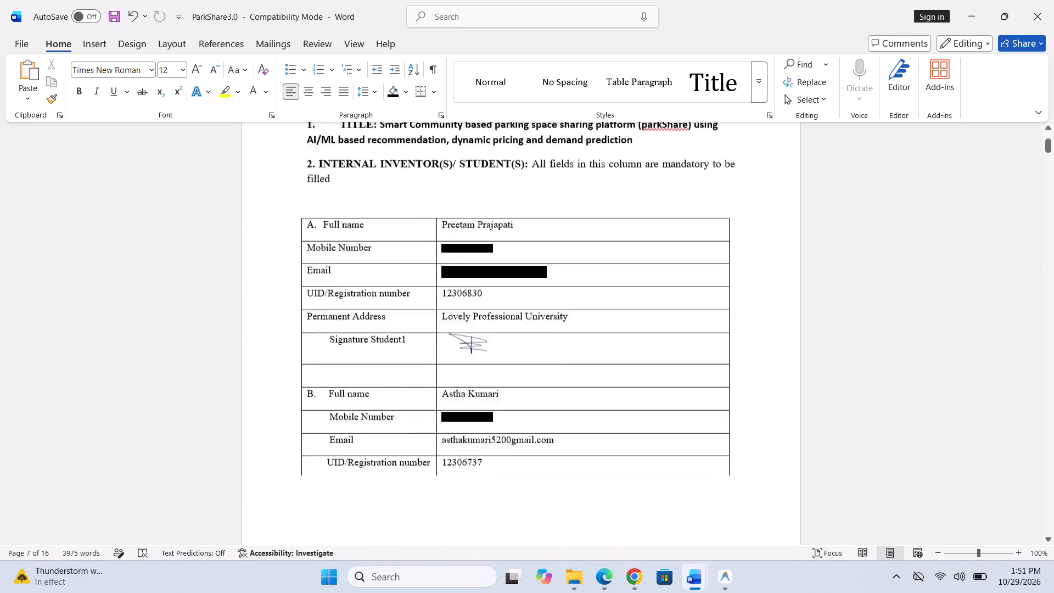
{"action": "scroll", "coordinate": [609, 375], "scroll_direction": "down", "scroll_amount": 10}
{"action": "scroll", "coordinate": [609, 375], "scroll_direction": "up", "scroll_amount": 4}
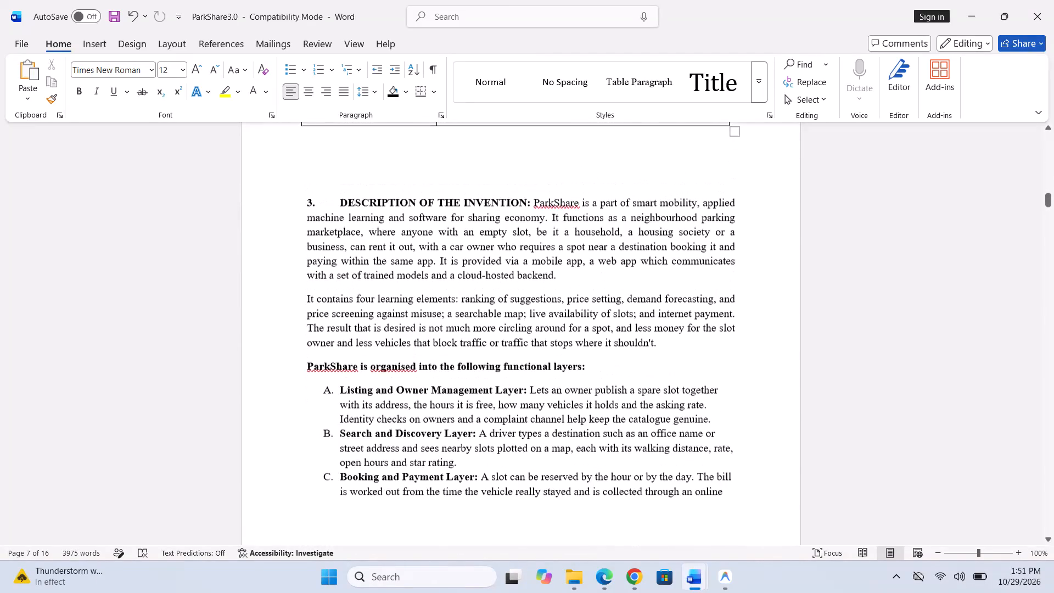
{"action": "scroll", "coordinate": [609, 375], "scroll_direction": "up", "scroll_amount": 3}
{"action": "scroll", "coordinate": [610, 356], "scroll_direction": "down", "scroll_amount": 5}
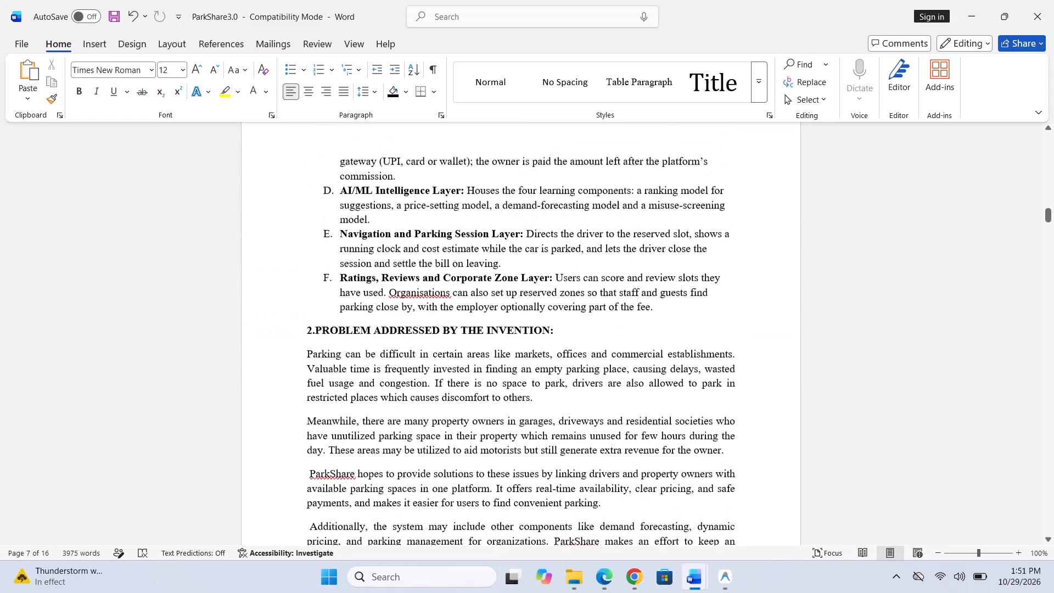
{"action": "scroll", "coordinate": [610, 356], "scroll_direction": "down", "scroll_amount": 3}
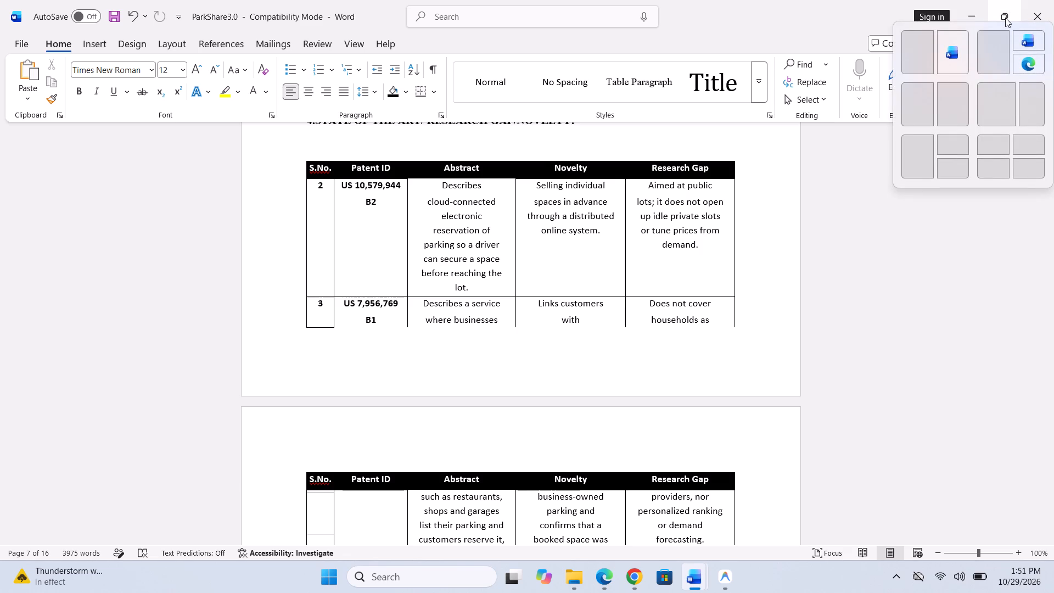
Compare ParkShare3.0 side by side with ParkShare 2.0, from the inventor and patent tables to the start of the detailed description.
{"action": "left_click", "coordinate": [904, 59]}
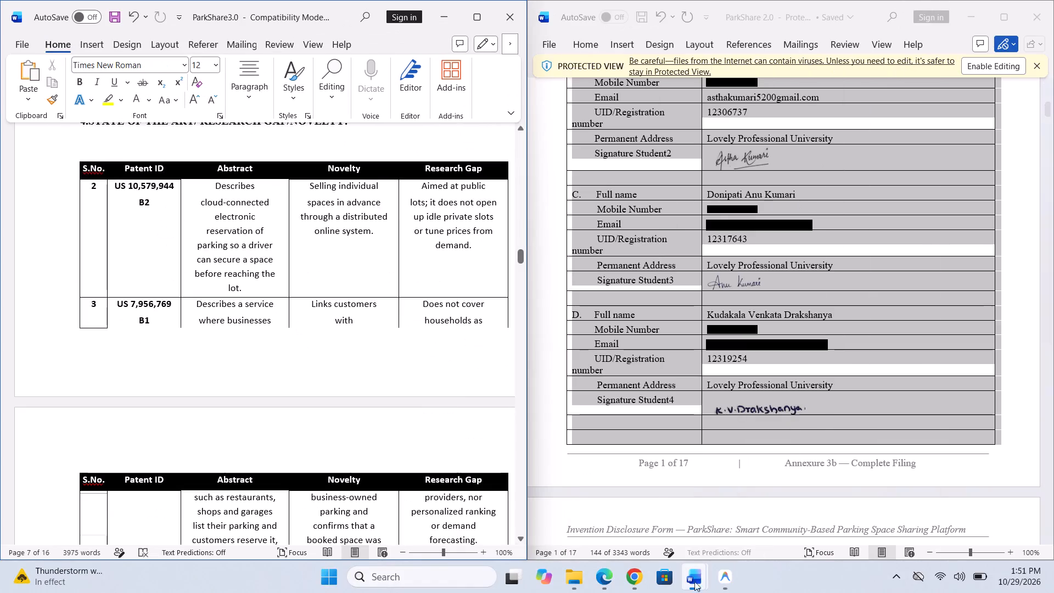
{"action": "scroll", "coordinate": [924, 405], "scroll_direction": "down", "scroll_amount": 4}
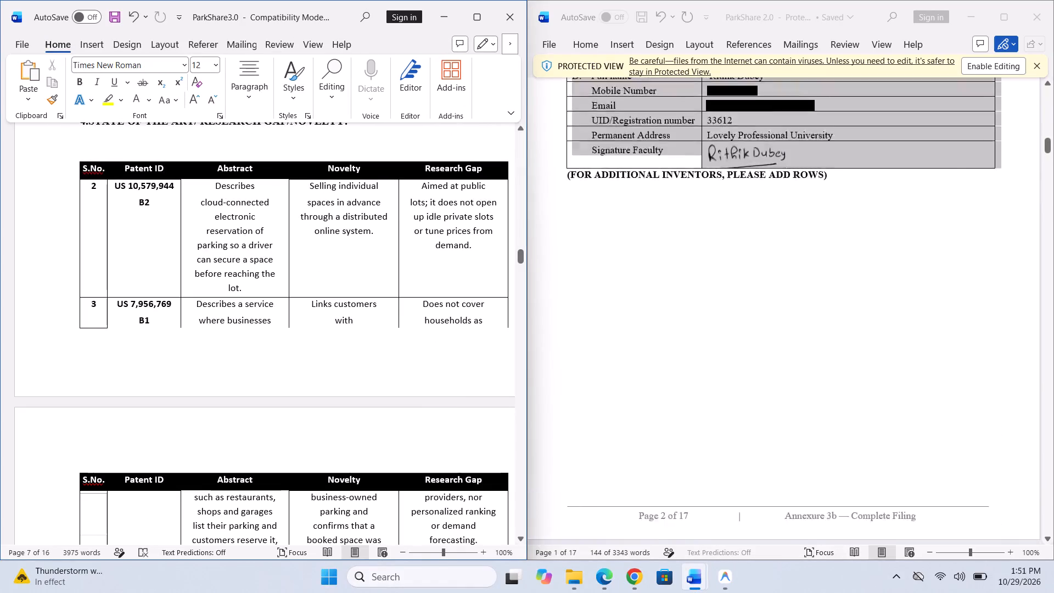
{"action": "scroll", "coordinate": [924, 405], "scroll_direction": "down", "scroll_amount": 5}
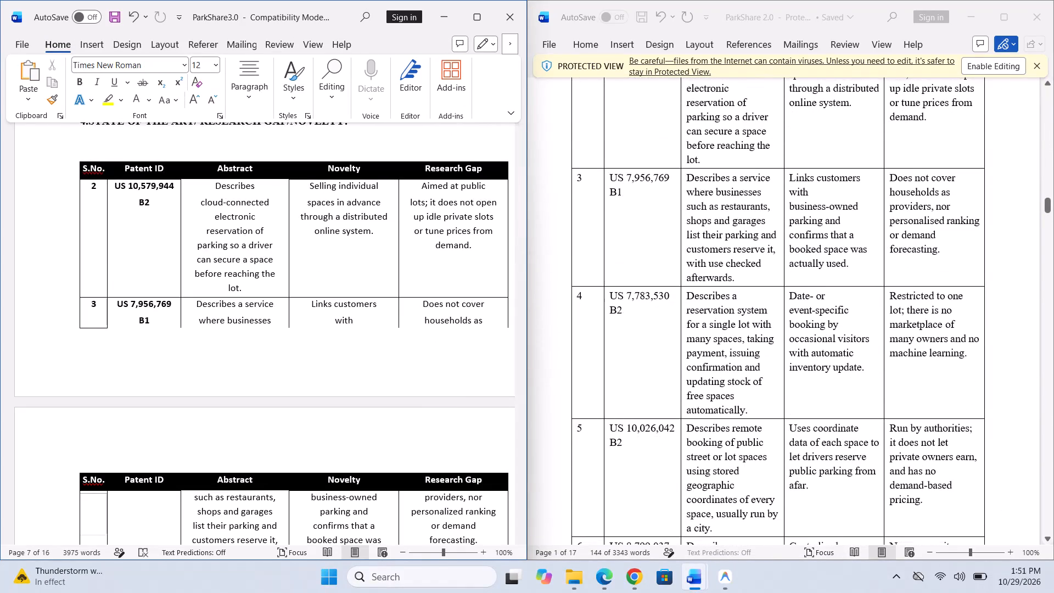
{"action": "scroll", "coordinate": [924, 405], "scroll_direction": "up", "scroll_amount": 1}
{"action": "scroll", "coordinate": [924, 405], "scroll_direction": "down", "scroll_amount": 1}
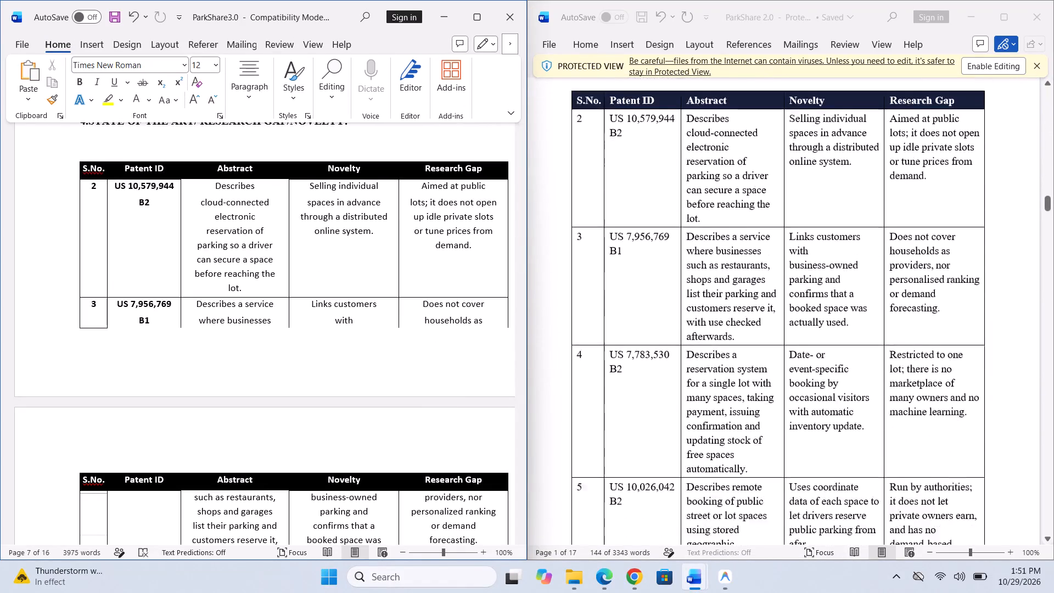
{"action": "scroll", "coordinate": [924, 405], "scroll_direction": "down", "scroll_amount": 3}
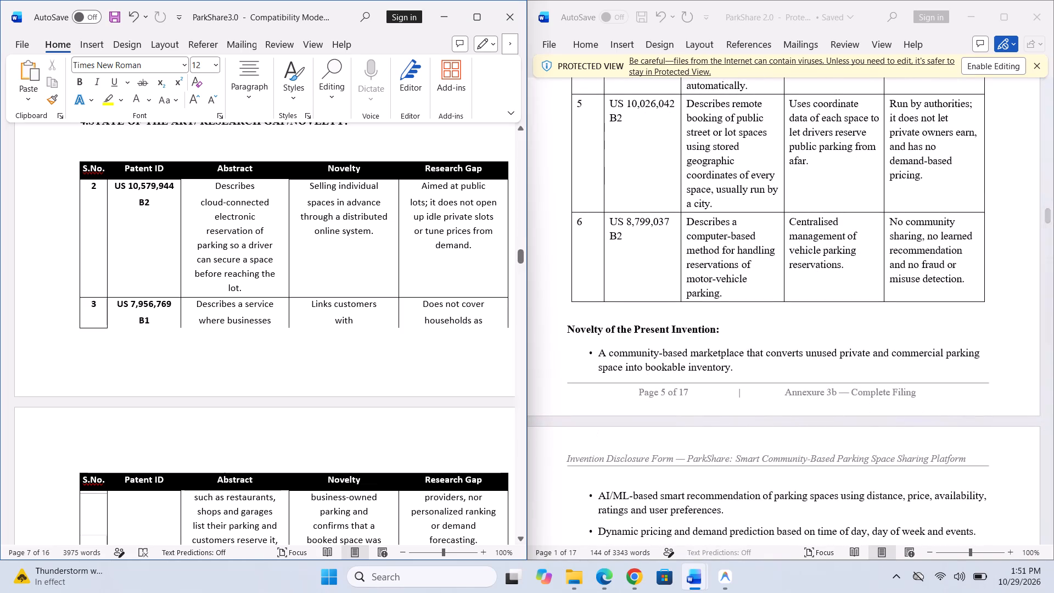
{"action": "scroll", "coordinate": [480, 460], "scroll_direction": "down", "scroll_amount": 4}
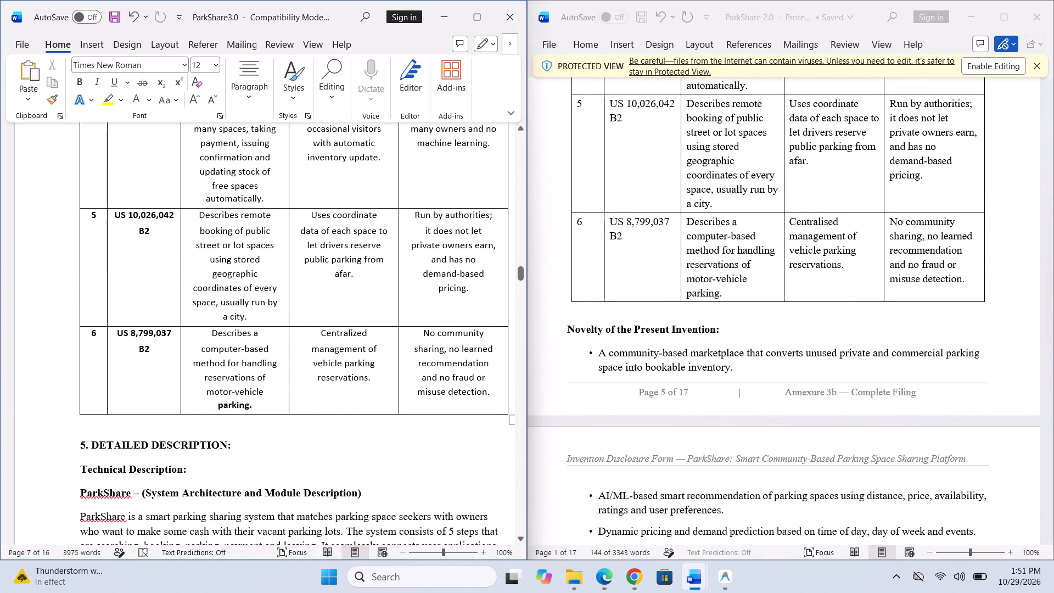
{"action": "scroll", "coordinate": [710, 502], "scroll_direction": "down", "scroll_amount": 1}
{"action": "scroll", "coordinate": [406, 471], "scroll_direction": "down", "scroll_amount": 1}
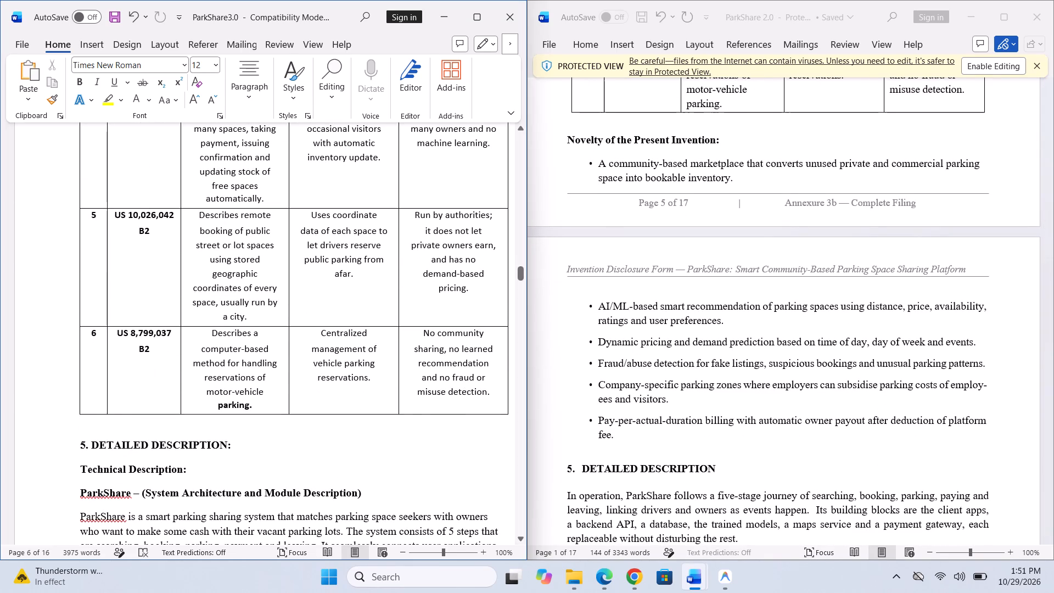
{"action": "scroll", "coordinate": [406, 471], "scroll_direction": "down", "scroll_amount": 1}
{"action": "left_click", "coordinate": [483, 19]}
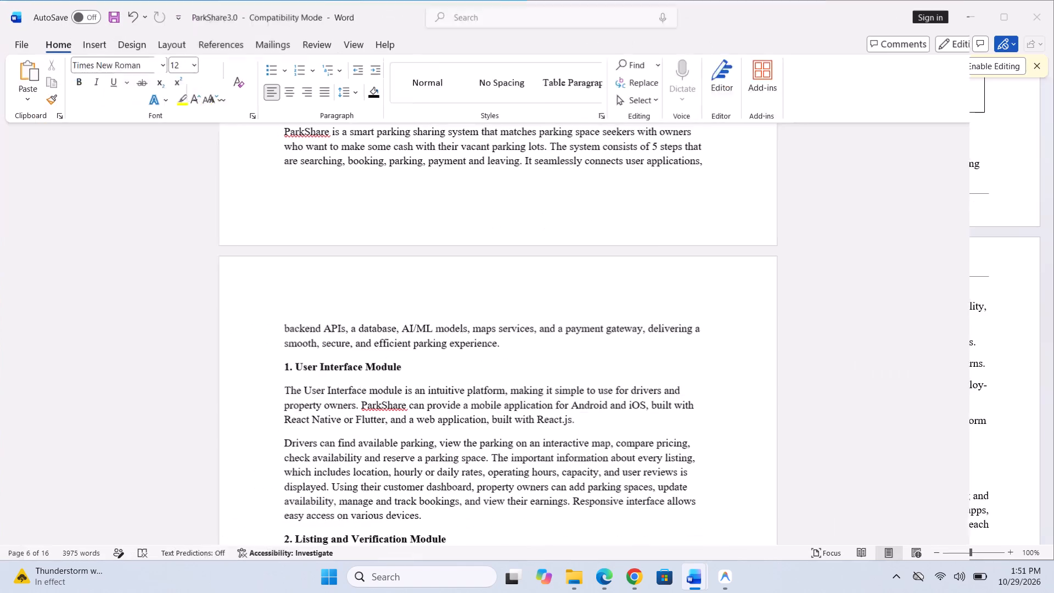
Save the document and export it as the PDF ParkShare3.0 in the sem 4 folder, replacing the existing PDF.
{"action": "left_click", "coordinate": [566, 316]}
{"action": "key", "text": "ctrl+s"}
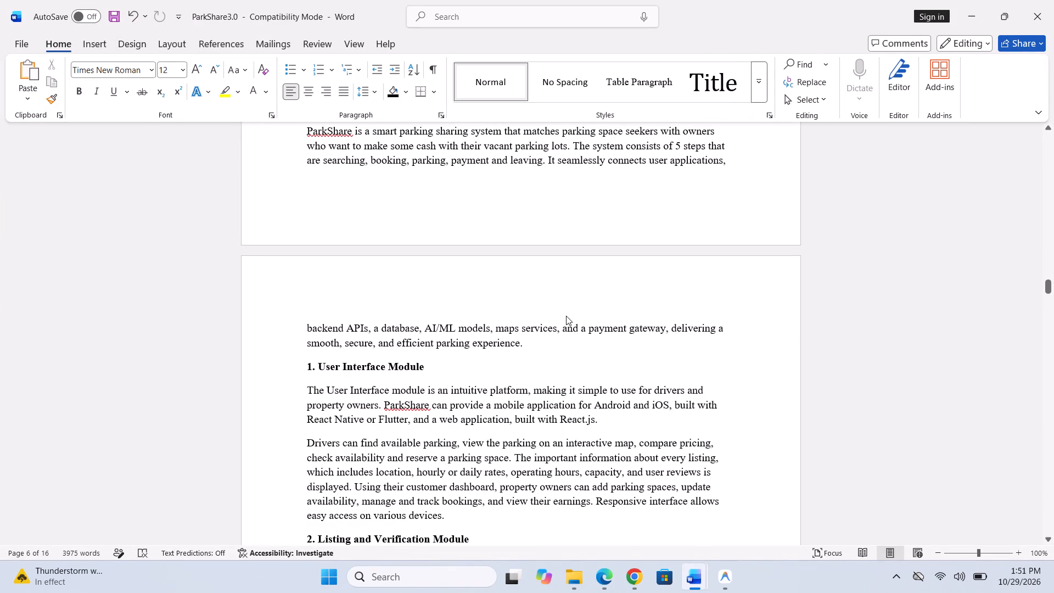
{"action": "left_click", "coordinate": [24, 48]}
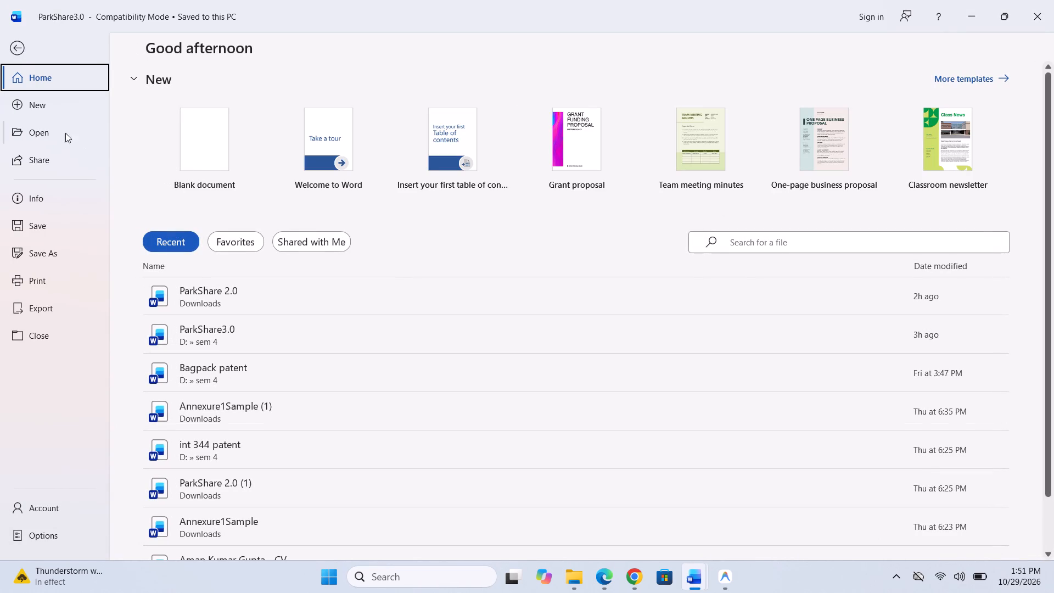
{"action": "left_click", "coordinate": [55, 250]}
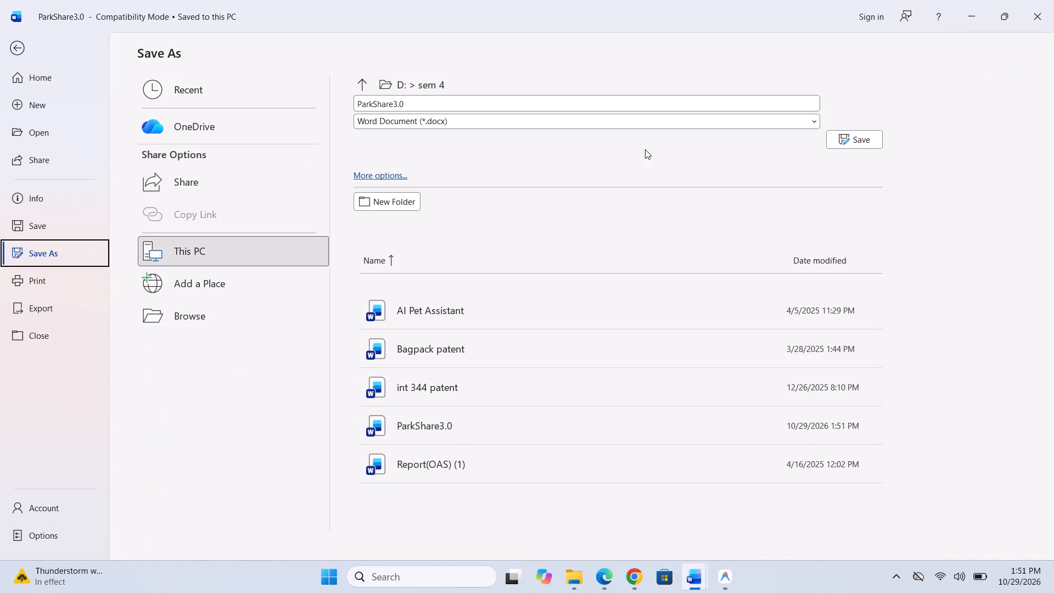
{"action": "left_click", "coordinate": [699, 125]}
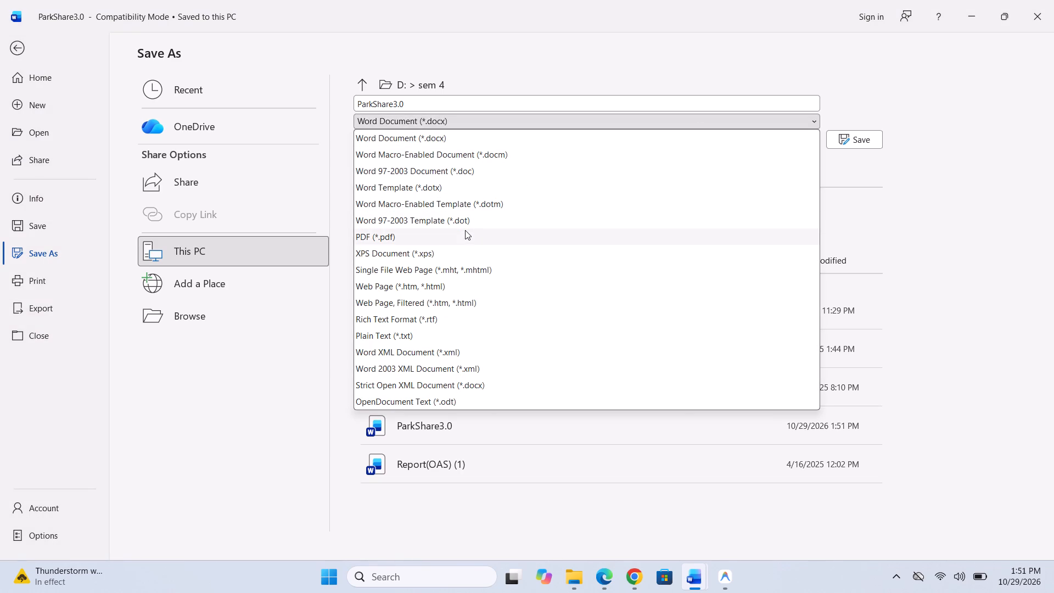
{"action": "left_click", "coordinate": [465, 230]}
{"action": "left_click", "coordinate": [847, 146]}
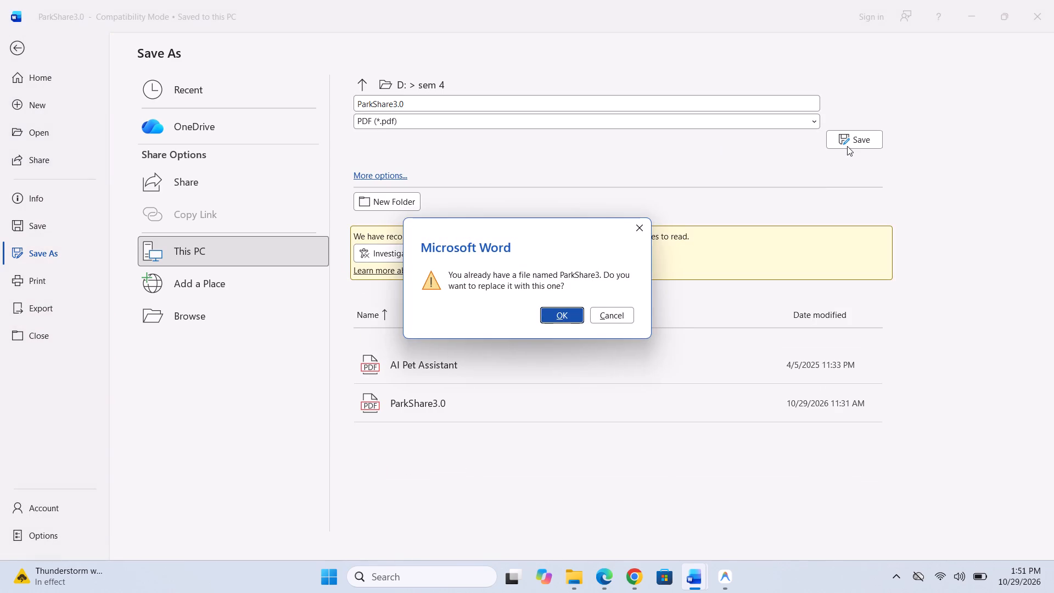
{"action": "left_click", "coordinate": [564, 316]}
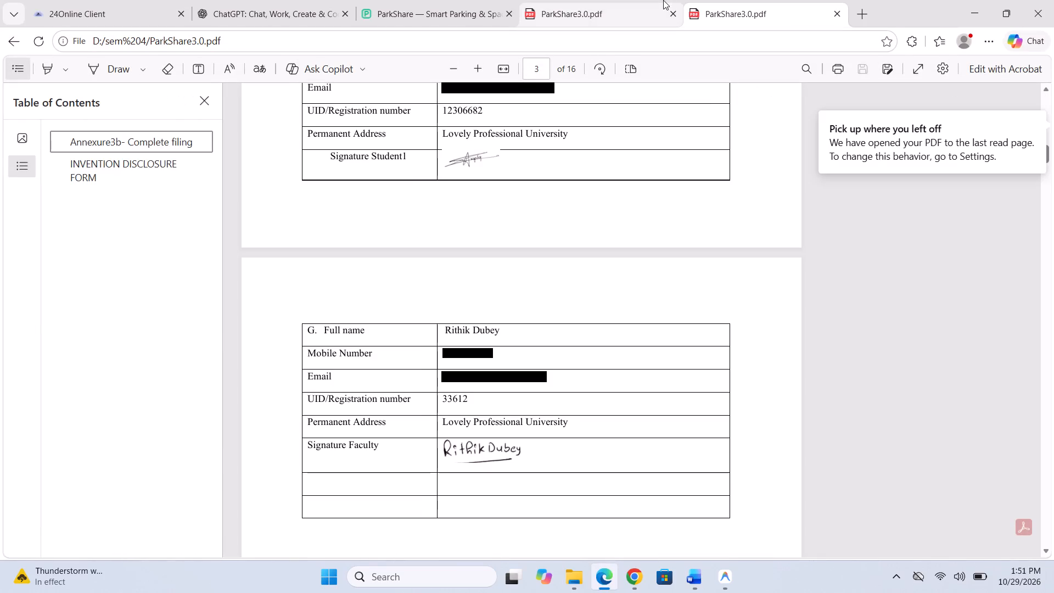
{"action": "scroll", "coordinate": [543, 249], "scroll_direction": "down", "scroll_amount": 1}
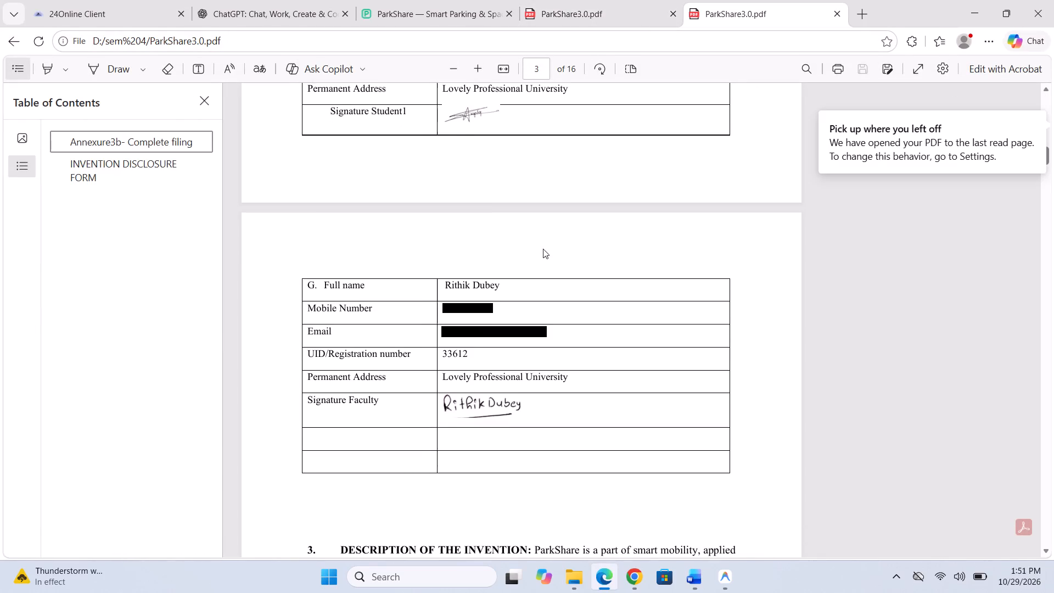
{"action": "scroll", "coordinate": [543, 249], "scroll_direction": "up", "scroll_amount": 1}
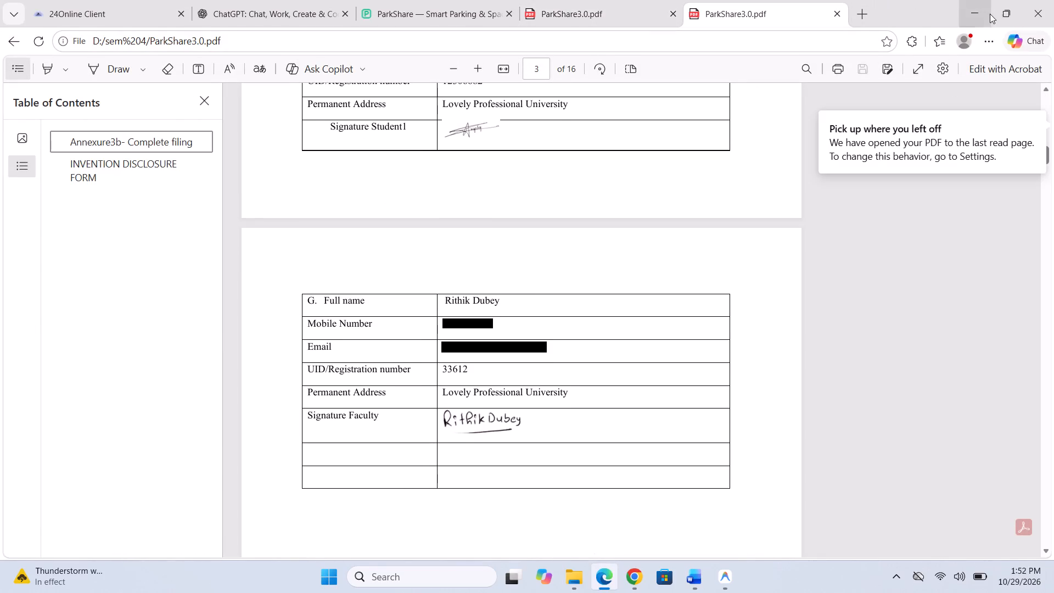
{"action": "left_click", "coordinate": [990, 14]}
Shrink the signature image of inventor A in the Signature Student1 row of the inventor table.
{"action": "scroll", "coordinate": [458, 231], "scroll_direction": "up", "scroll_amount": 20}
{"action": "scroll", "coordinate": [458, 231], "scroll_direction": "up", "scroll_amount": 20}
{"action": "scroll", "coordinate": [458, 231], "scroll_direction": "up", "scroll_amount": 20}
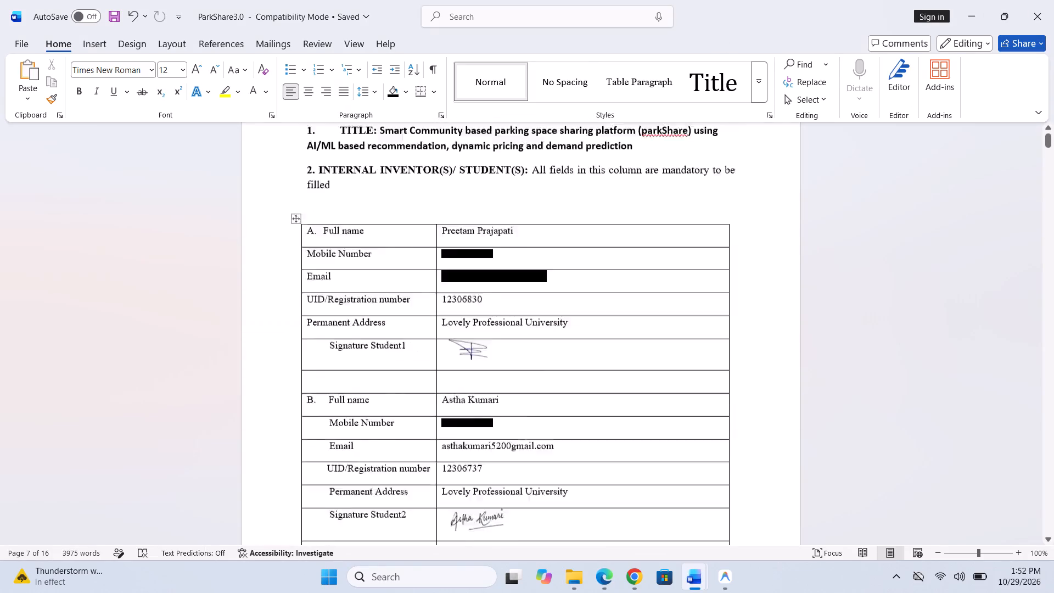
{"action": "scroll", "coordinate": [458, 231], "scroll_direction": "up", "scroll_amount": 20}
{"action": "scroll", "coordinate": [458, 231], "scroll_direction": "up", "scroll_amount": 20}
{"action": "scroll", "coordinate": [458, 231], "scroll_direction": "up", "scroll_amount": 2}
{"action": "scroll", "coordinate": [458, 231], "scroll_direction": "down", "scroll_amount": 2}
{"action": "left_click", "coordinate": [472, 314]}
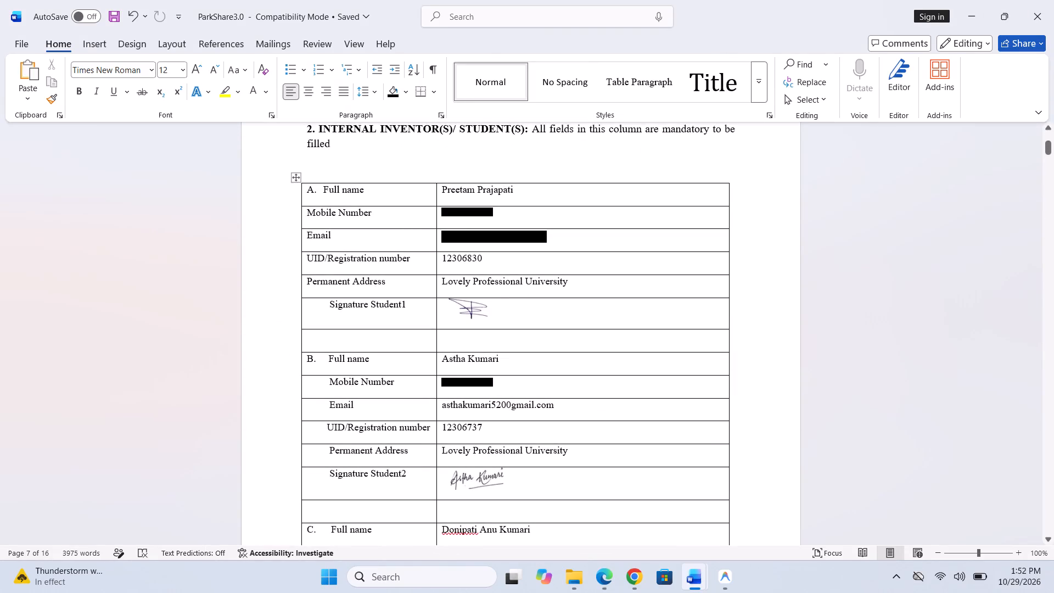
{"action": "left_click_drag", "start_coordinate": [492, 321], "coordinate": [488, 315]}
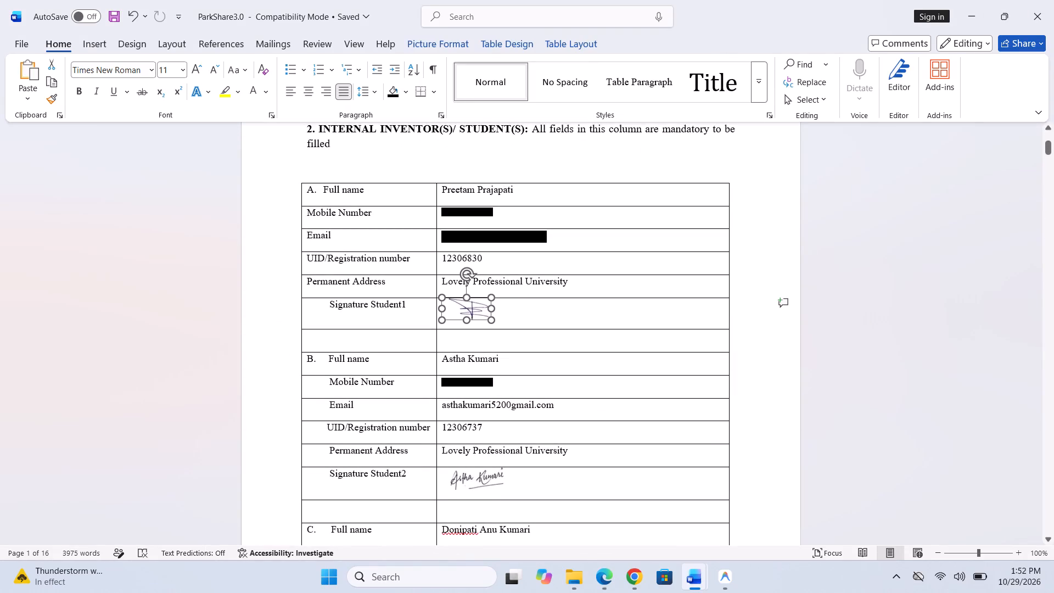
{"action": "left_click_drag", "start_coordinate": [488, 315], "coordinate": [479, 310]}
{"action": "left_click", "coordinate": [548, 322]}
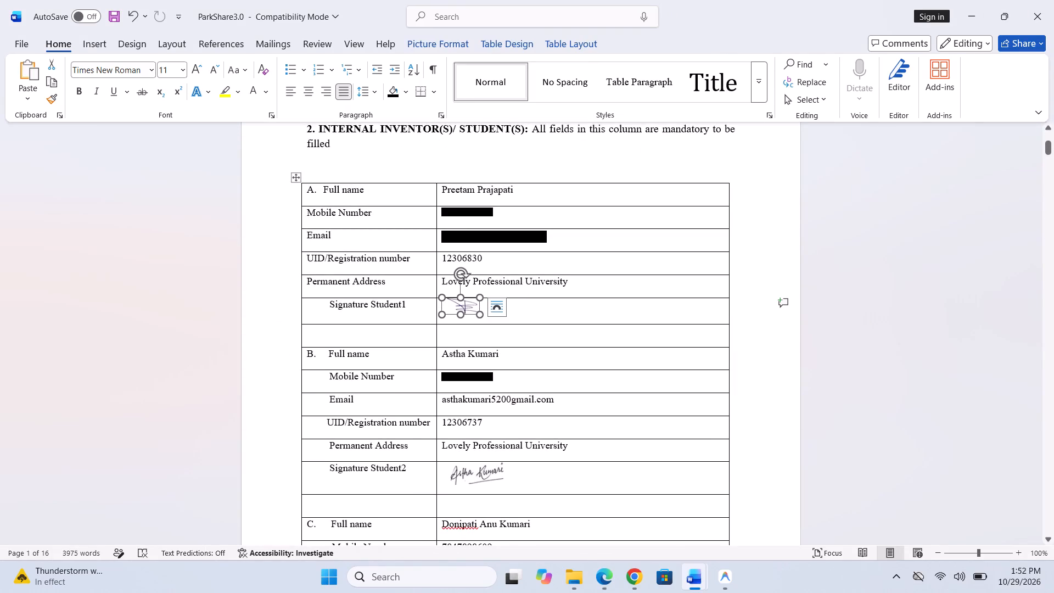
Shrink the signature image of inventor B in the Signature Student2 row.
{"action": "scroll", "coordinate": [548, 322], "scroll_direction": "down", "scroll_amount": 1}
{"action": "left_click", "coordinate": [476, 338]}
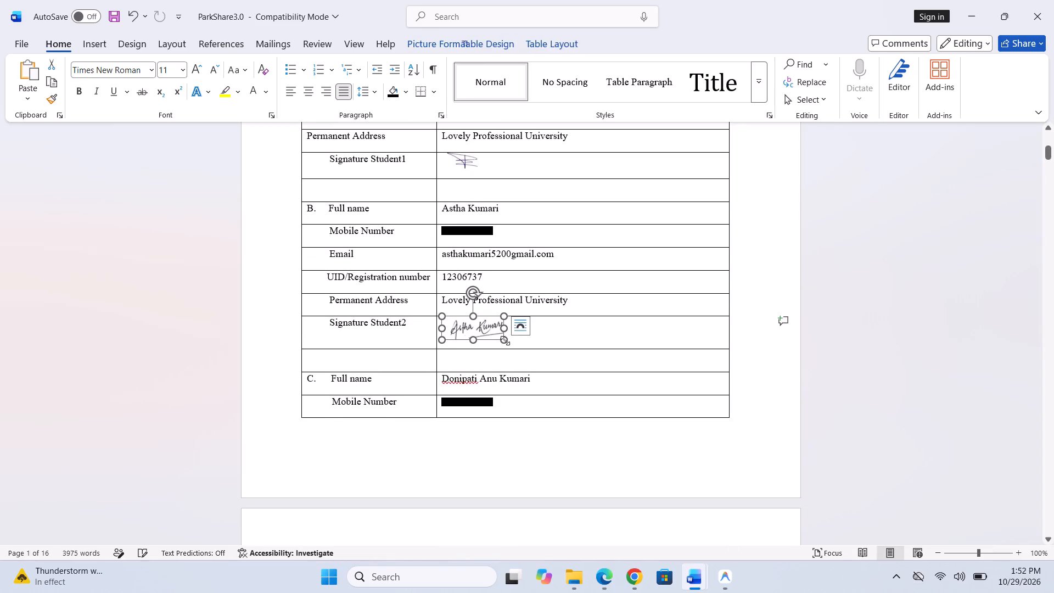
{"action": "left_click_drag", "start_coordinate": [503, 342], "coordinate": [480, 332]}
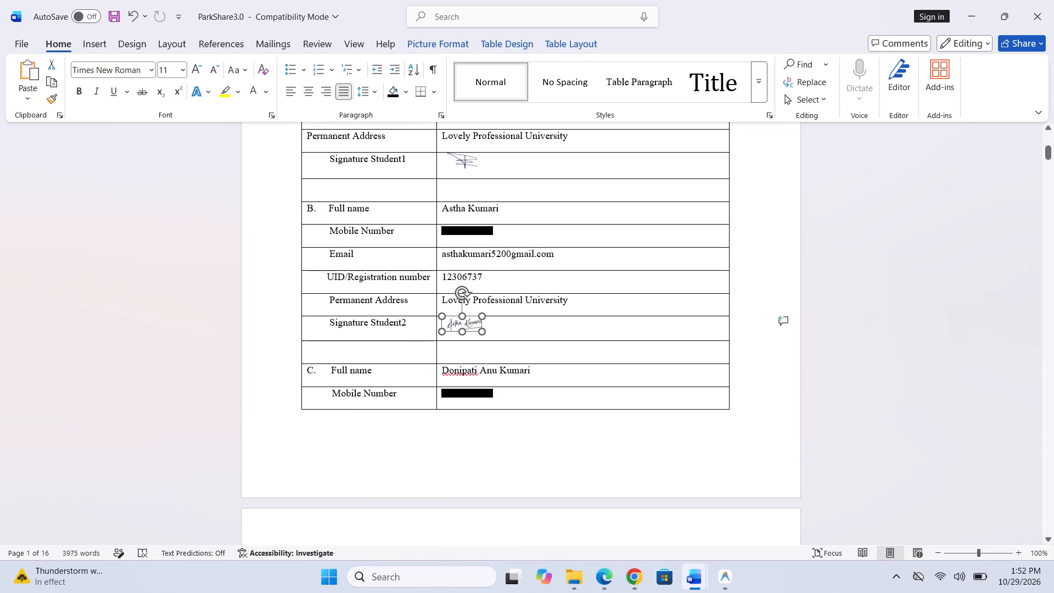
{"action": "left_click_drag", "start_coordinate": [480, 332], "coordinate": [483, 333]}
{"action": "left_click", "coordinate": [547, 339]}
Shrink the signature image of inventor C slightly in the Signature Student3 row on page 2.
{"action": "scroll", "coordinate": [547, 339], "scroll_direction": "down", "scroll_amount": 1}
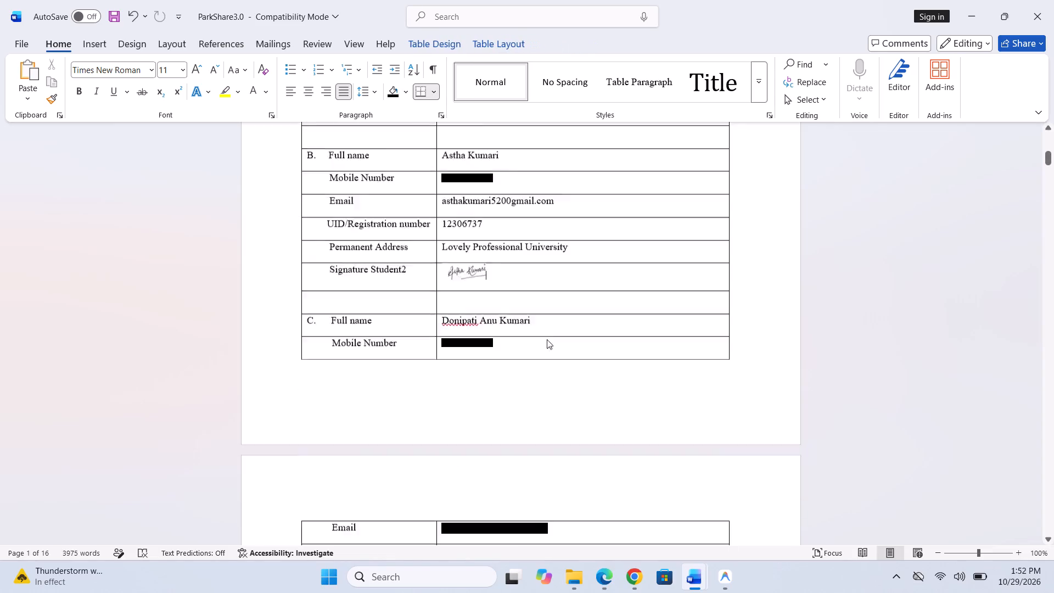
{"action": "scroll", "coordinate": [547, 339], "scroll_direction": "down", "scroll_amount": 1}
{"action": "left_click", "coordinate": [477, 327]}
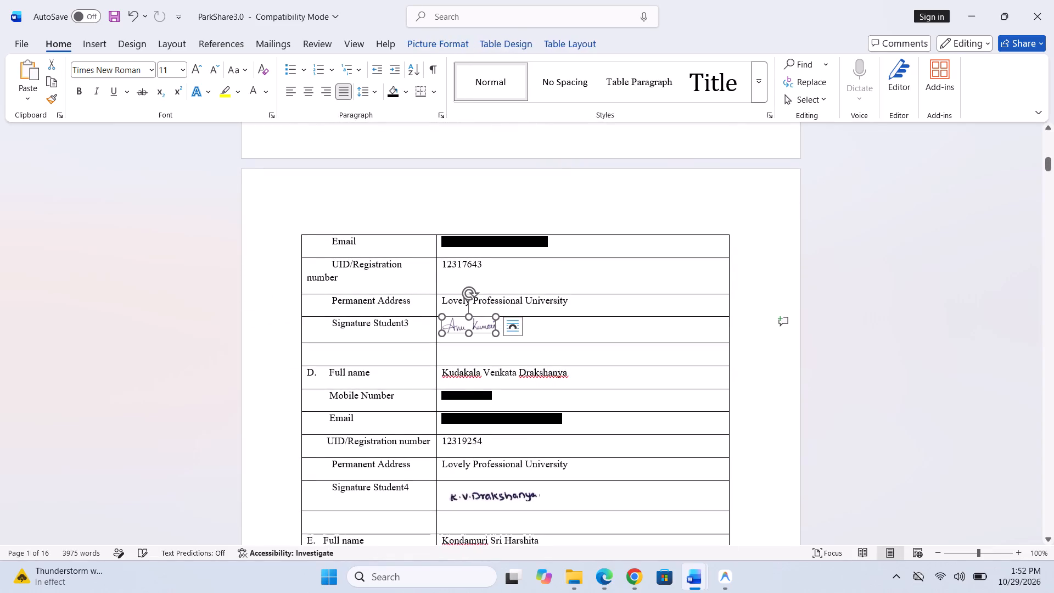
{"action": "left_click_drag", "start_coordinate": [497, 333], "coordinate": [492, 330]}
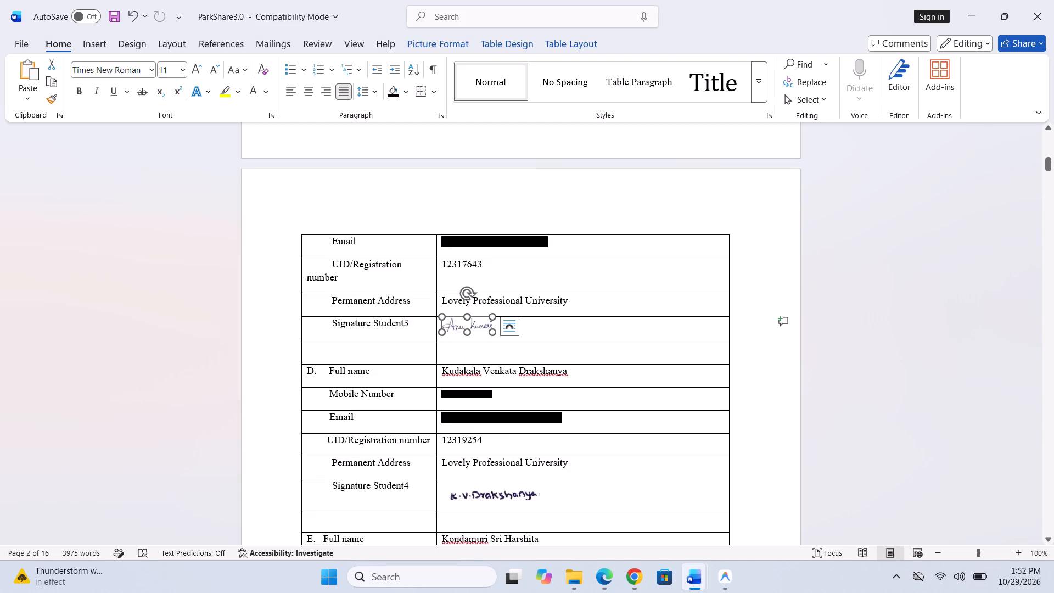
{"action": "left_click", "coordinate": [585, 391]}
Shrink the signature image of inventor E in the inventor table on page 2.
{"action": "scroll", "coordinate": [585, 391], "scroll_direction": "down", "scroll_amount": 2}
{"action": "left_click", "coordinate": [513, 367]}
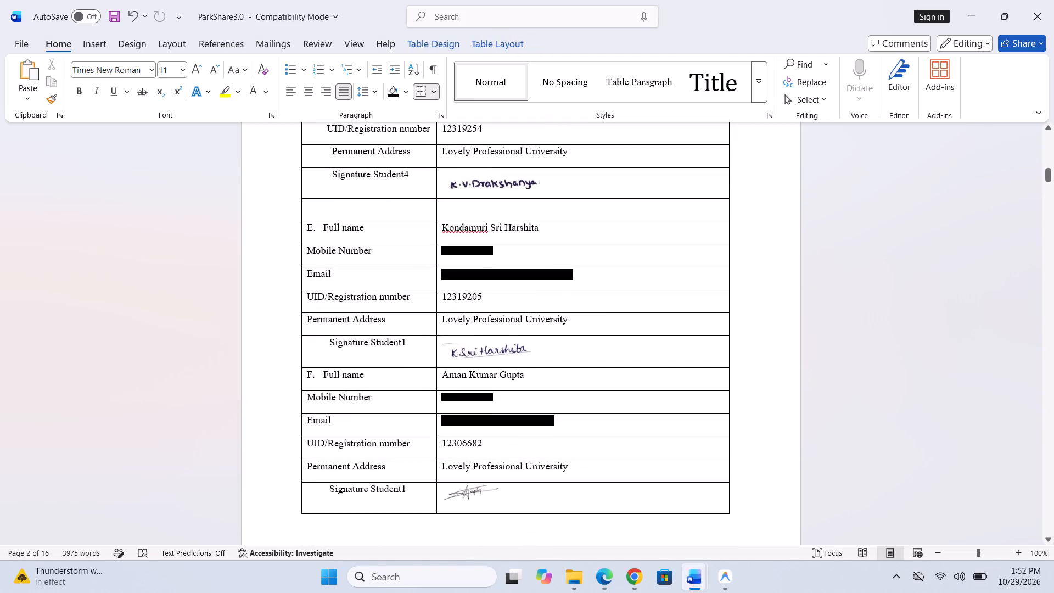
{"action": "left_click", "coordinate": [516, 357]}
{"action": "left_click", "coordinate": [504, 412]}
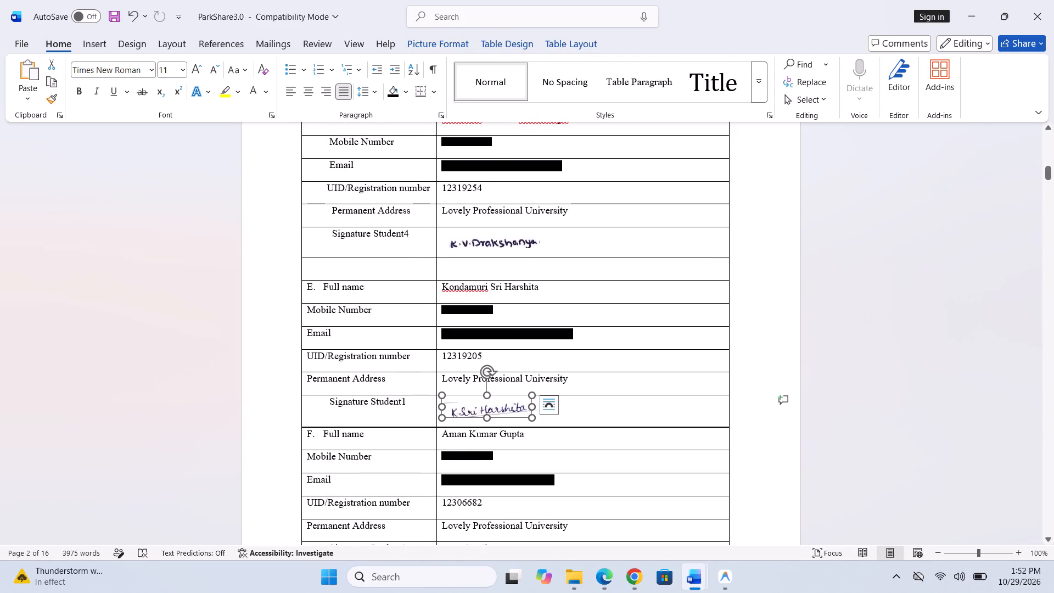
{"action": "left_click_drag", "start_coordinate": [530, 417], "coordinate": [511, 411]}
{"action": "left_click", "coordinate": [627, 422]}
Shrink the signature image of inventor F in the last row of the table on page 2.
{"action": "scroll", "coordinate": [627, 422], "scroll_direction": "down", "scroll_amount": 1}
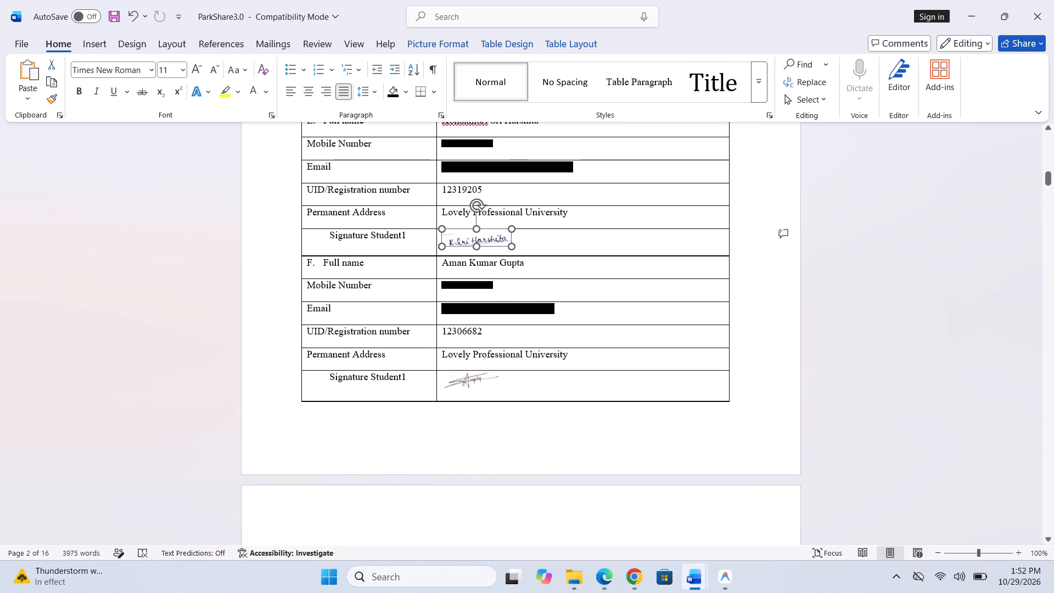
{"action": "left_click", "coordinate": [481, 389]}
{"action": "left_click_drag", "start_coordinate": [470, 378], "coordinate": [470, 383]}
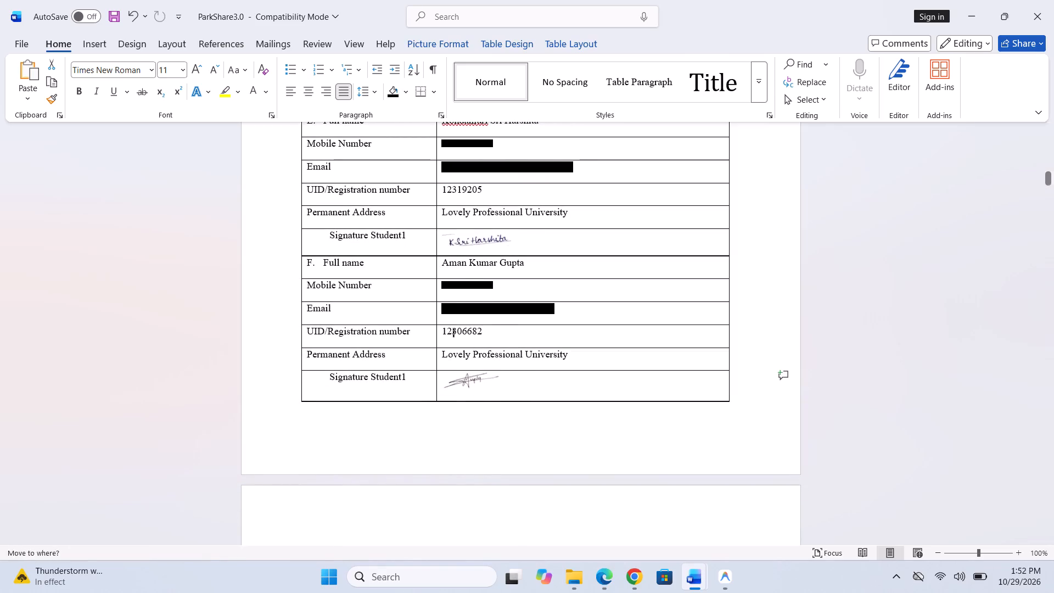
{"action": "left_click_drag", "start_coordinate": [470, 383], "coordinate": [470, 383]}
{"action": "left_click", "coordinate": [471, 372]}
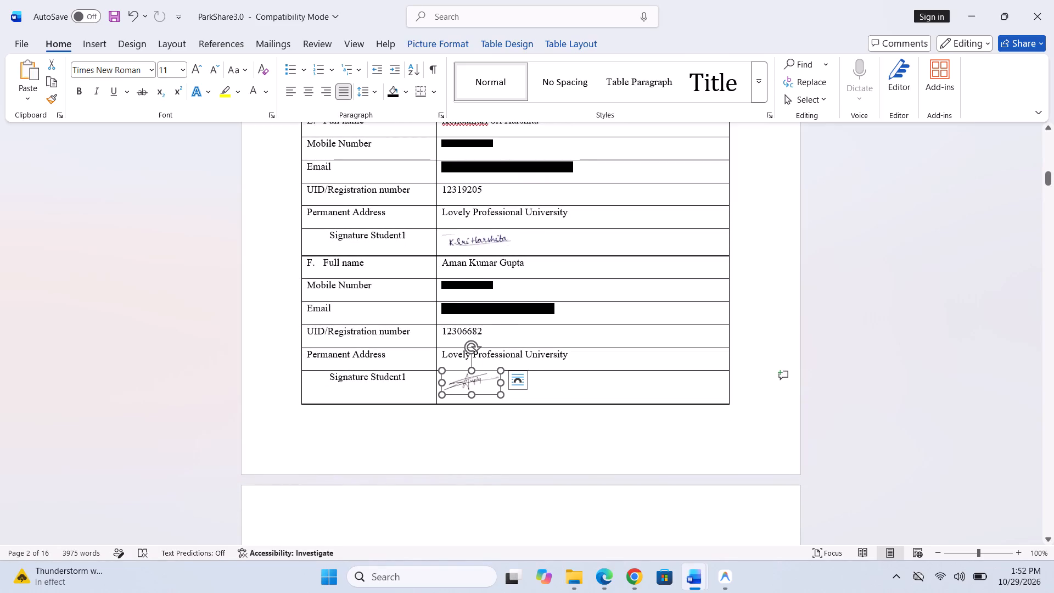
{"action": "left_click_drag", "start_coordinate": [444, 373], "coordinate": [453, 377]}
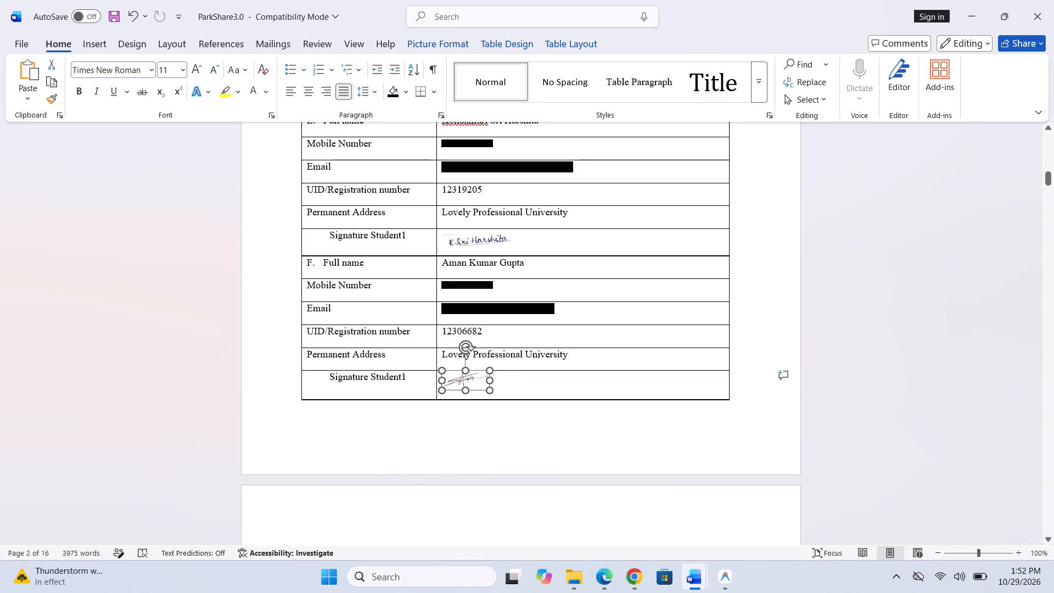
{"action": "left_click_drag", "start_coordinate": [453, 377], "coordinate": [453, 378]}
{"action": "left_click", "coordinate": [585, 397]}
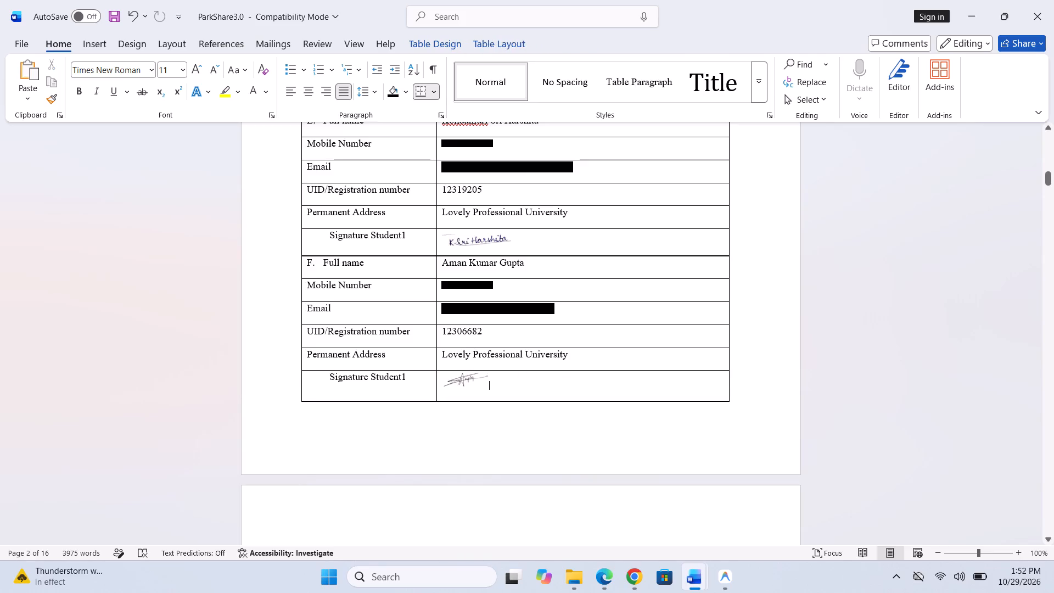
Save the document and export it as PDF ParkShare3.0 in D: > sem 4, replacing the existing PDF, and return to the Word document.
{"action": "key", "text": "ctrl+s"}
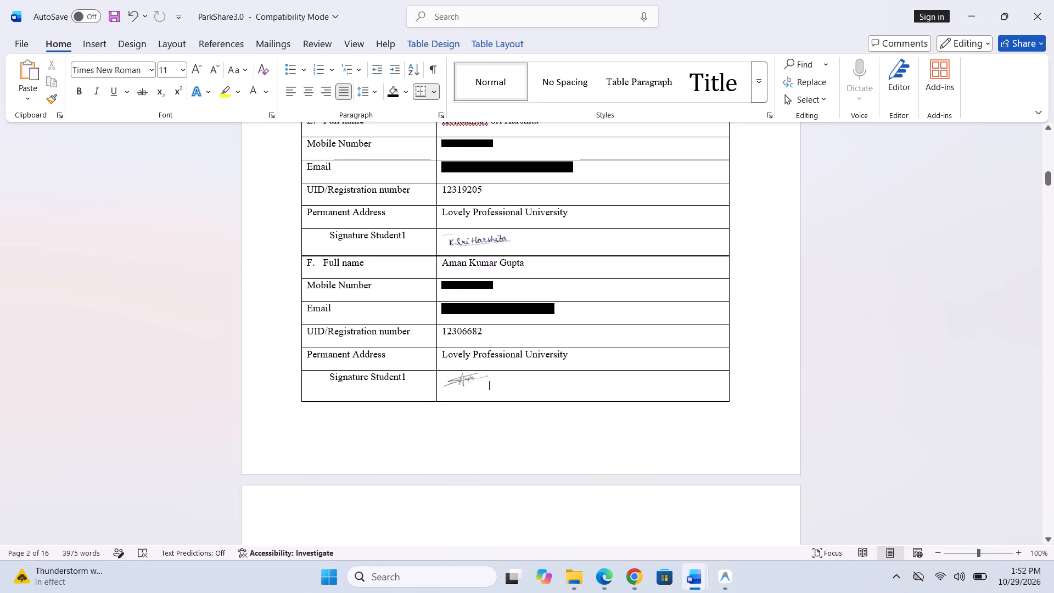
{"action": "left_click", "coordinate": [20, 44]}
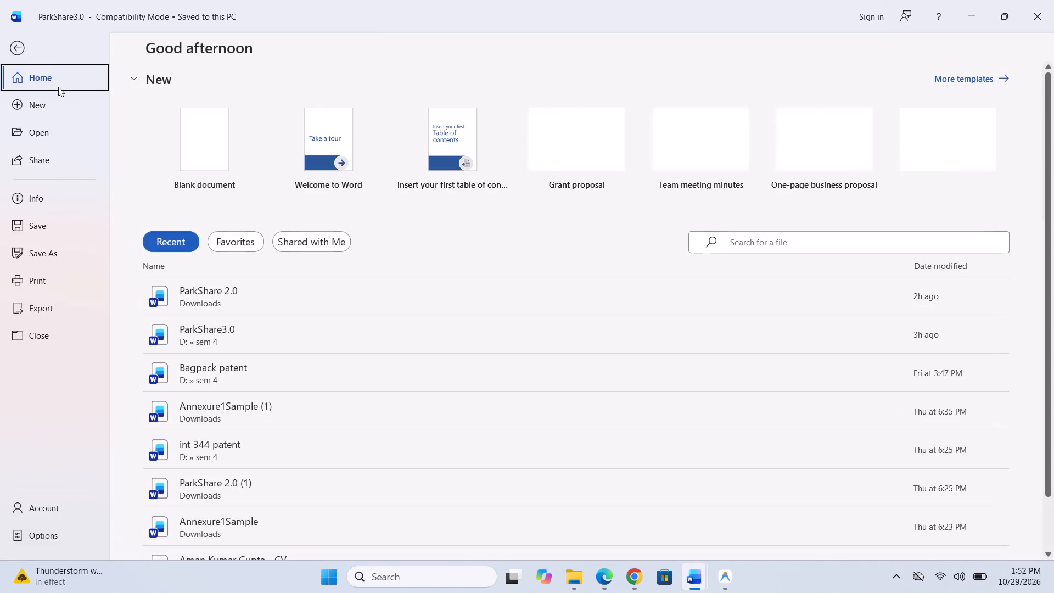
{"action": "left_click", "coordinate": [36, 259]}
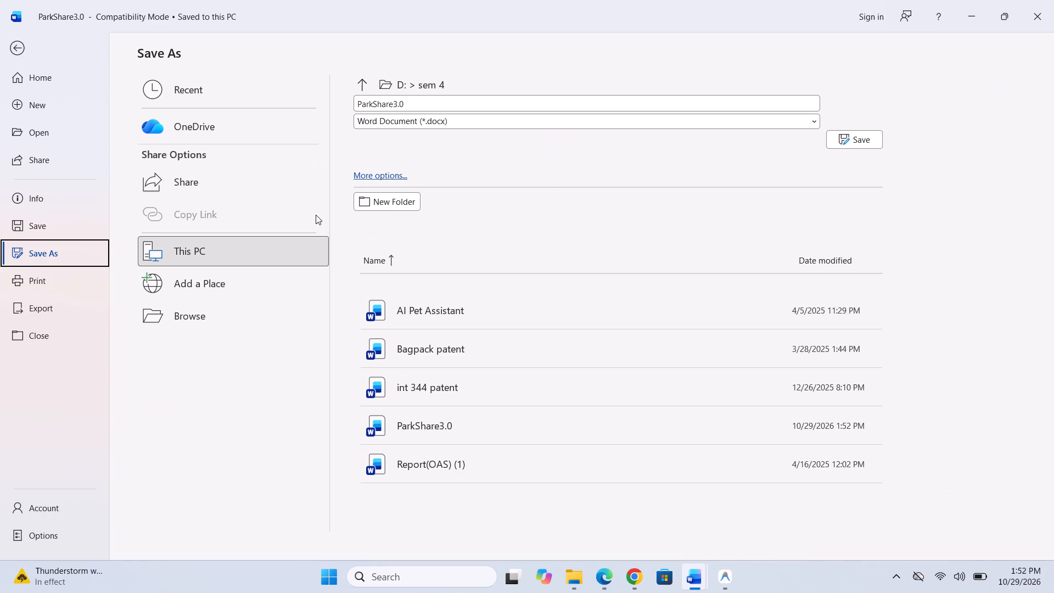
{"action": "left_click", "coordinate": [679, 119]}
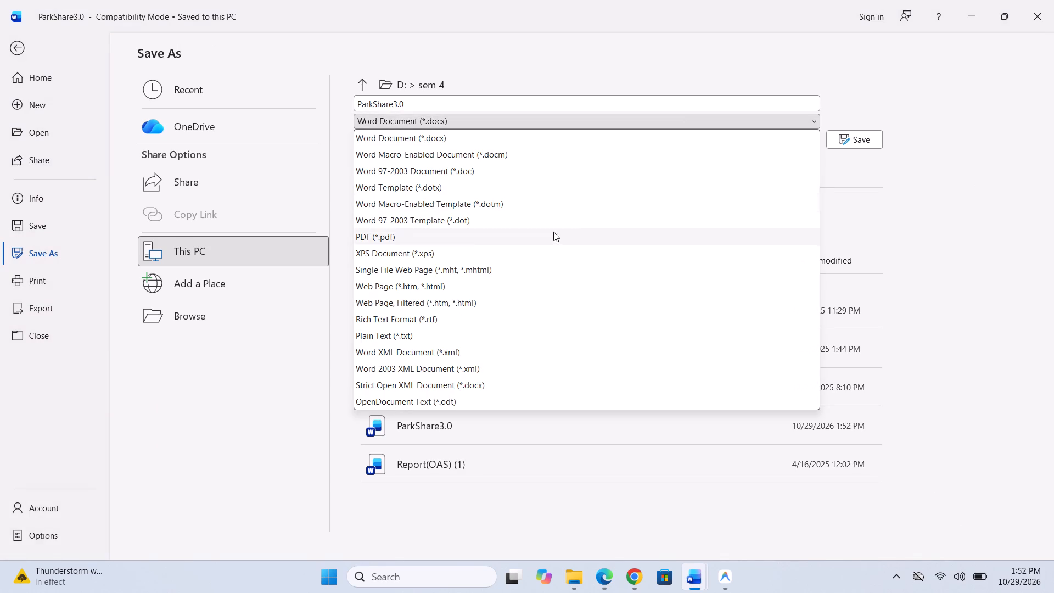
{"action": "left_click", "coordinate": [527, 241]}
{"action": "left_click", "coordinate": [837, 137]}
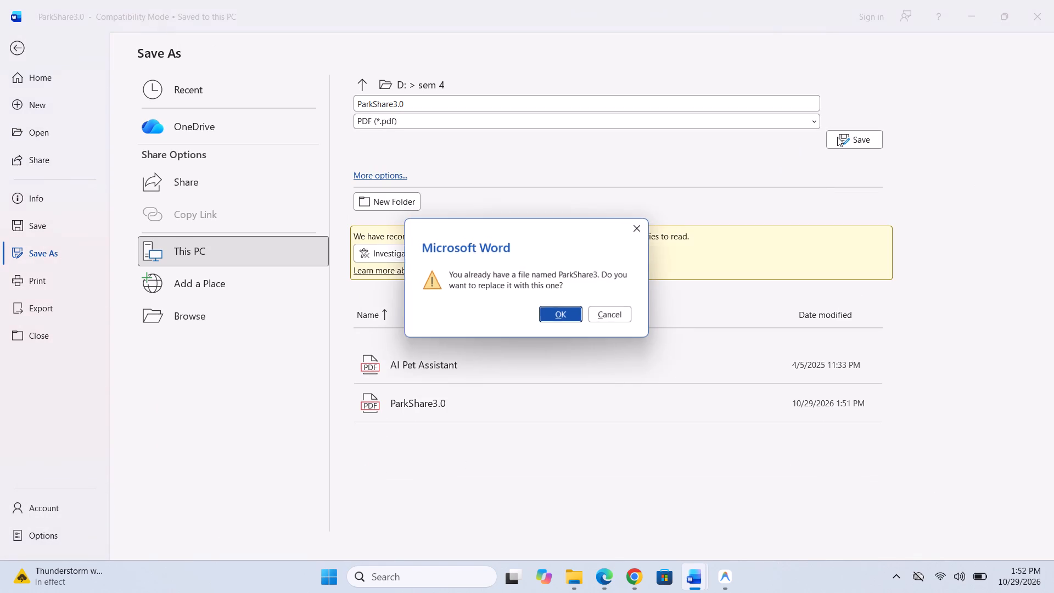
{"action": "left_click", "coordinate": [578, 315]}
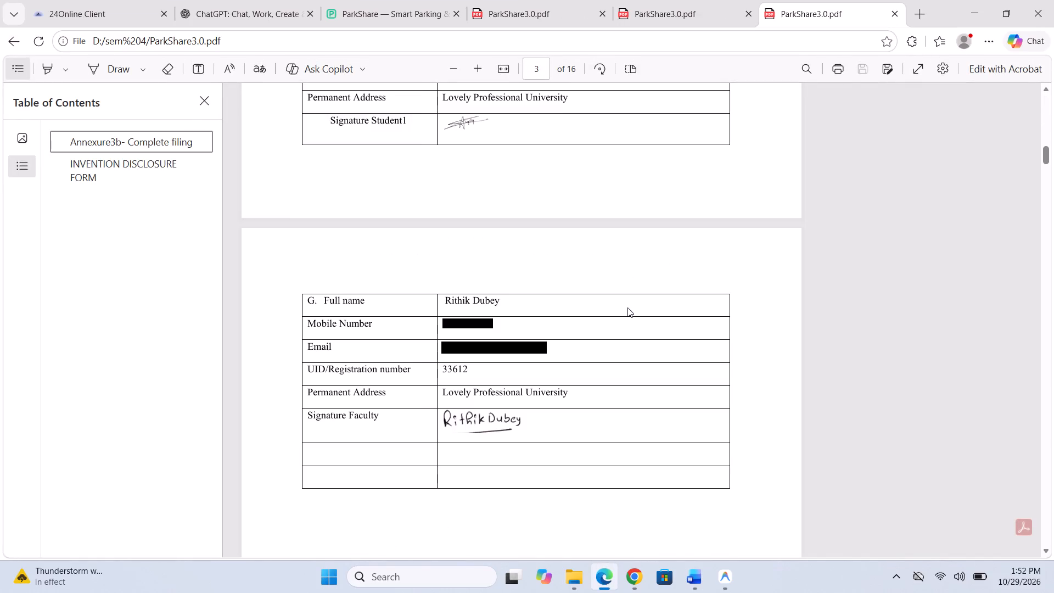
{"action": "left_click", "coordinate": [973, 8]}
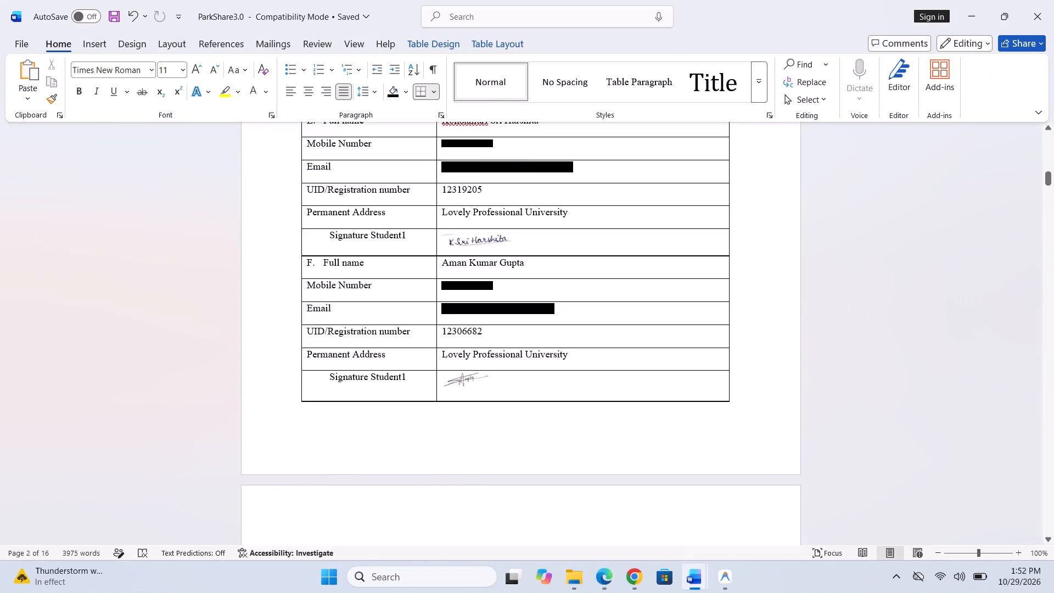
Select the signature image in the Signature Faculty row of inventor G's table on page 3.
{"action": "scroll", "coordinate": [445, 406], "scroll_direction": "down", "scroll_amount": 2}
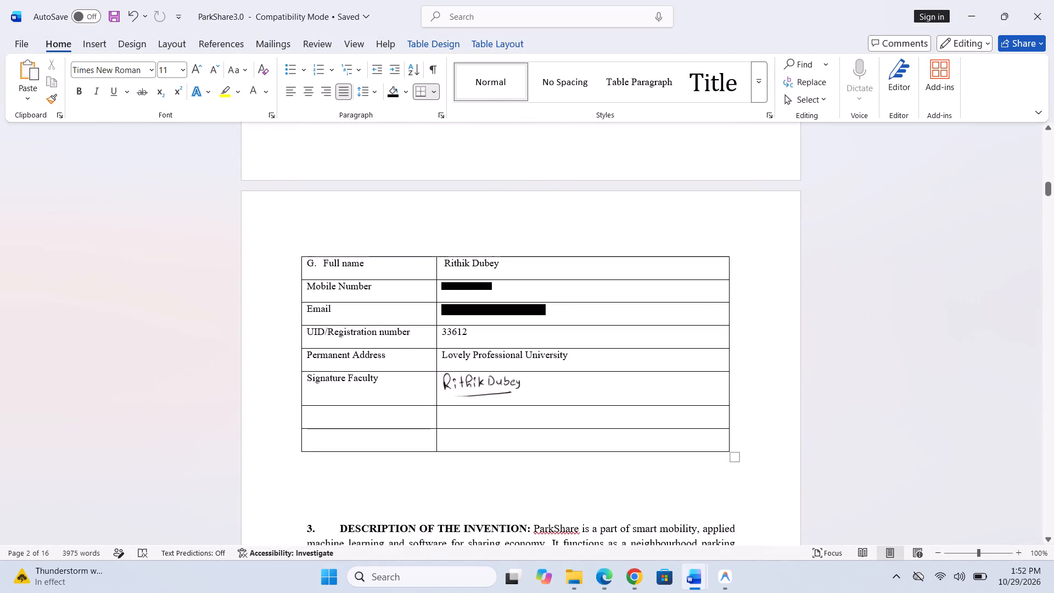
{"action": "left_click", "coordinate": [502, 379]}
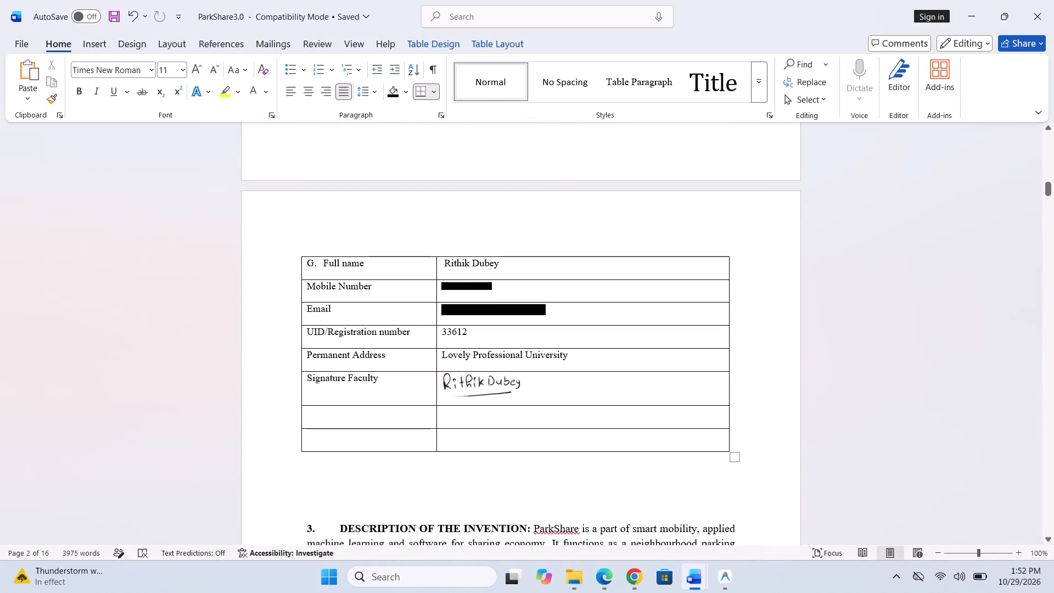
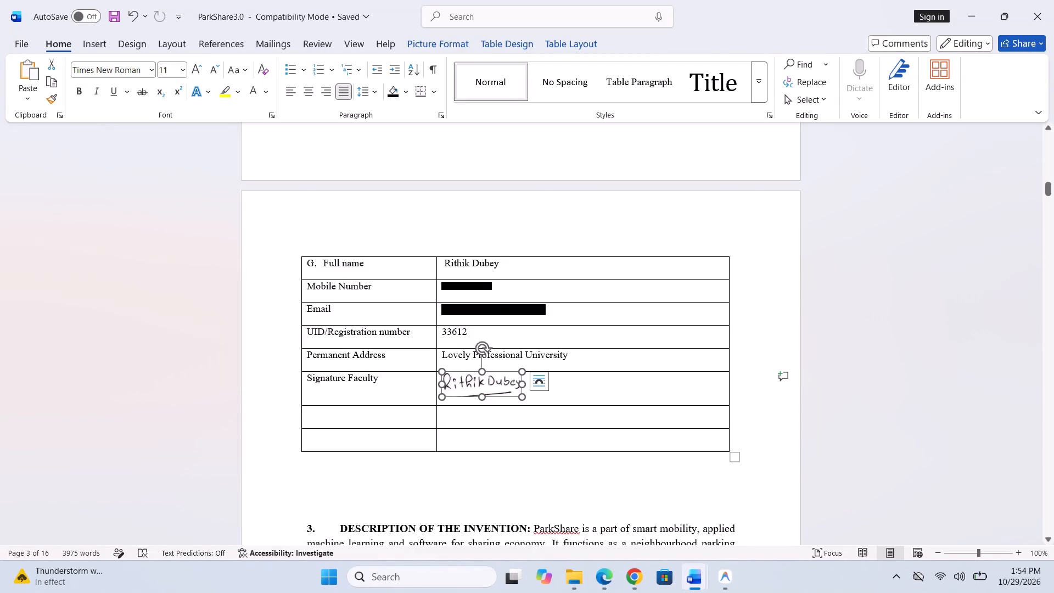
Shrink the signature image in inventor G's Signature Faculty row on page 3 and set its text wrapping to Square.
{"action": "left_click", "coordinate": [488, 391]}
{"action": "left_click_drag", "start_coordinate": [520, 395], "coordinate": [519, 394]}
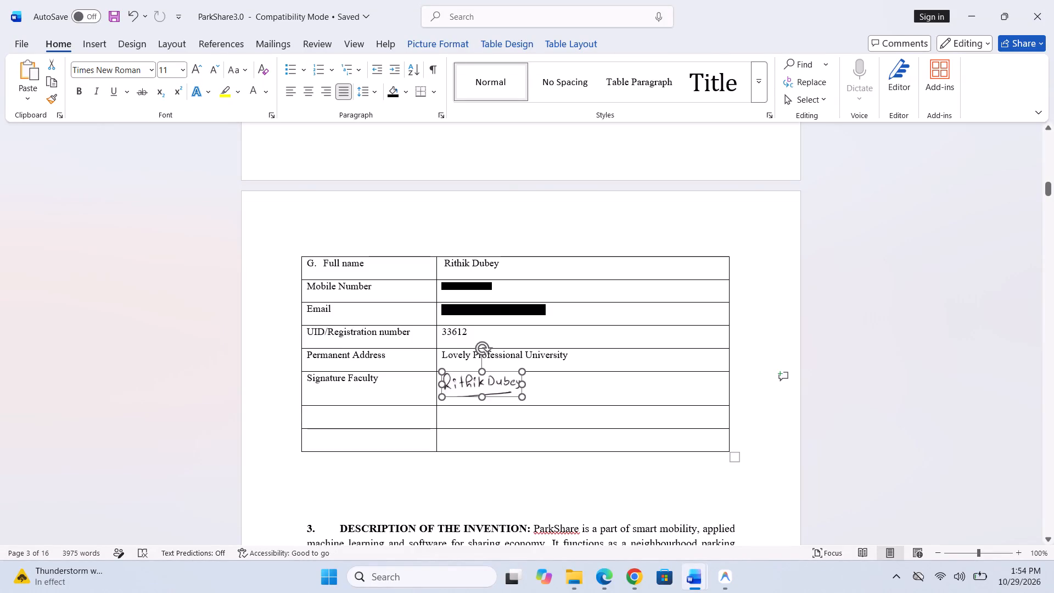
{"action": "left_click_drag", "start_coordinate": [519, 394], "coordinate": [497, 384]}
{"action": "left_click", "coordinate": [518, 385]}
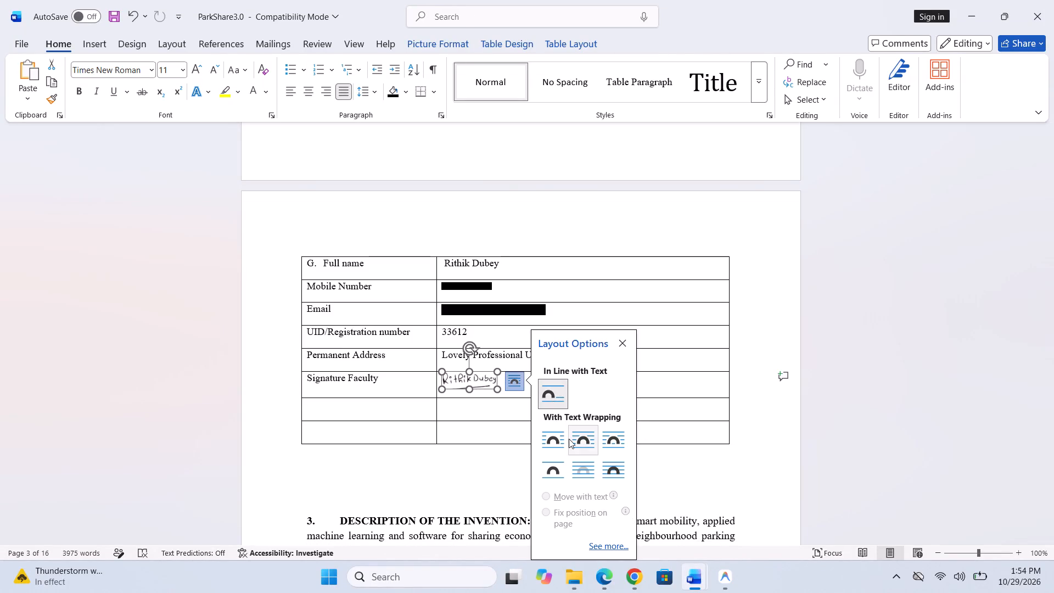
{"action": "left_click", "coordinate": [555, 437]}
{"action": "left_click", "coordinate": [637, 384]}
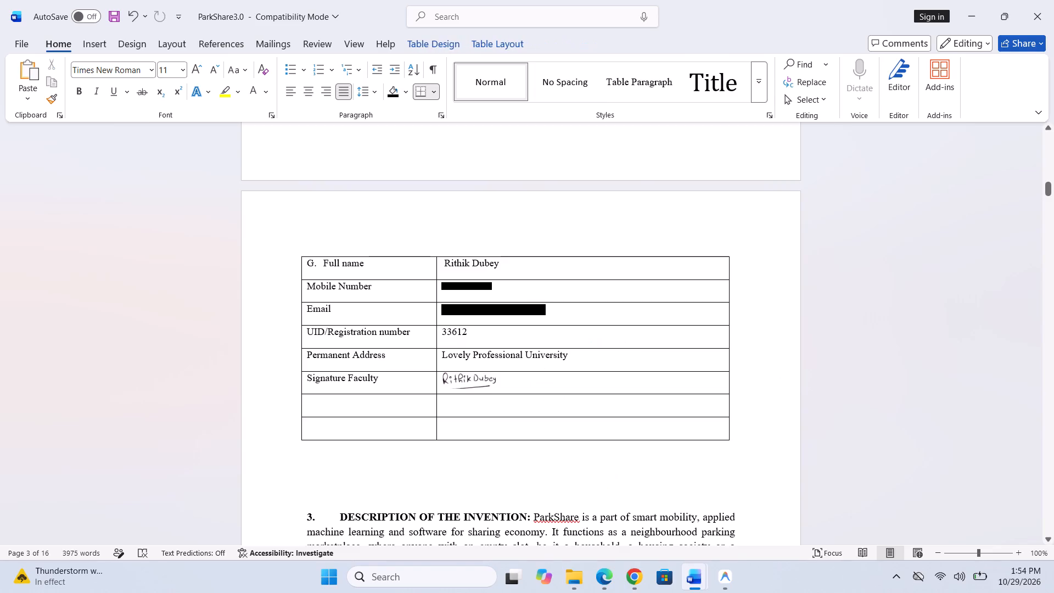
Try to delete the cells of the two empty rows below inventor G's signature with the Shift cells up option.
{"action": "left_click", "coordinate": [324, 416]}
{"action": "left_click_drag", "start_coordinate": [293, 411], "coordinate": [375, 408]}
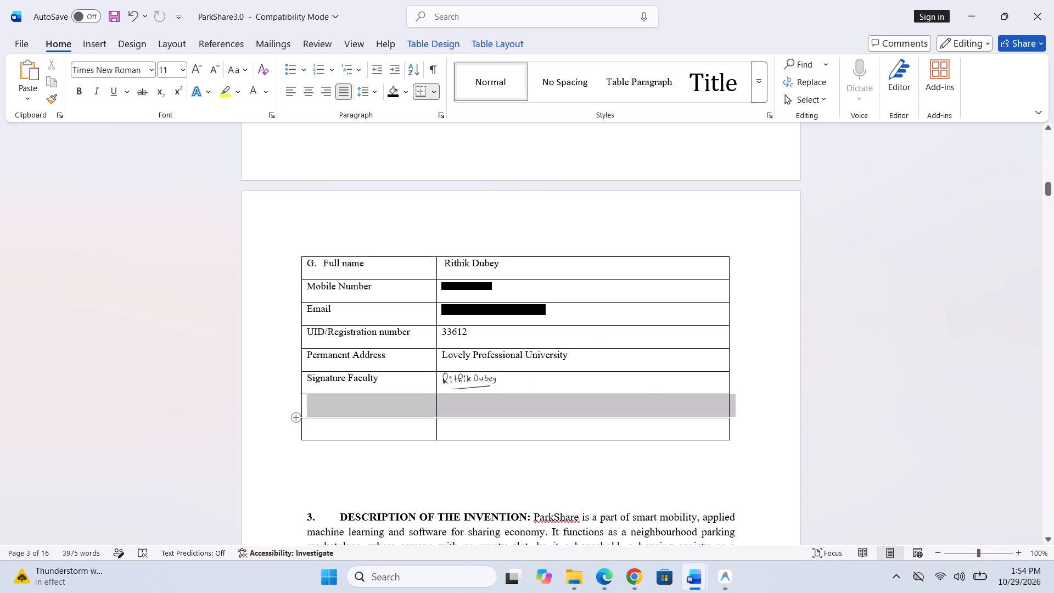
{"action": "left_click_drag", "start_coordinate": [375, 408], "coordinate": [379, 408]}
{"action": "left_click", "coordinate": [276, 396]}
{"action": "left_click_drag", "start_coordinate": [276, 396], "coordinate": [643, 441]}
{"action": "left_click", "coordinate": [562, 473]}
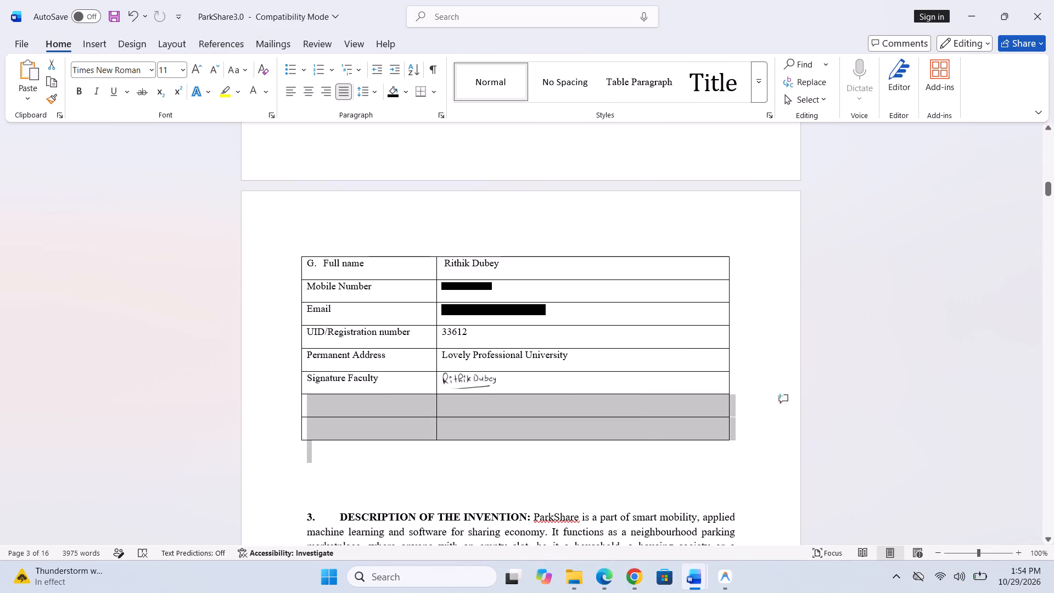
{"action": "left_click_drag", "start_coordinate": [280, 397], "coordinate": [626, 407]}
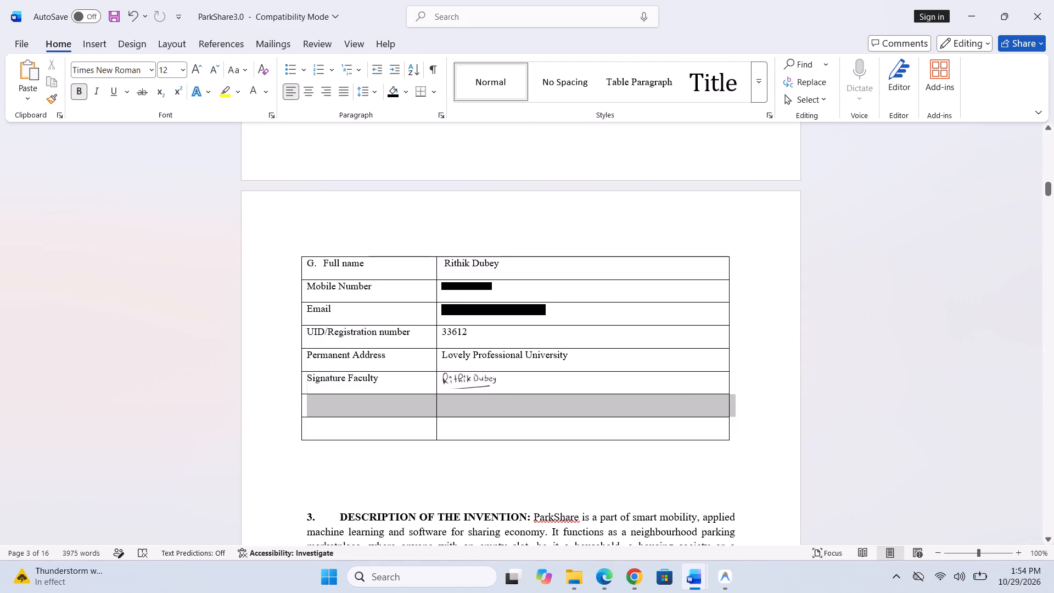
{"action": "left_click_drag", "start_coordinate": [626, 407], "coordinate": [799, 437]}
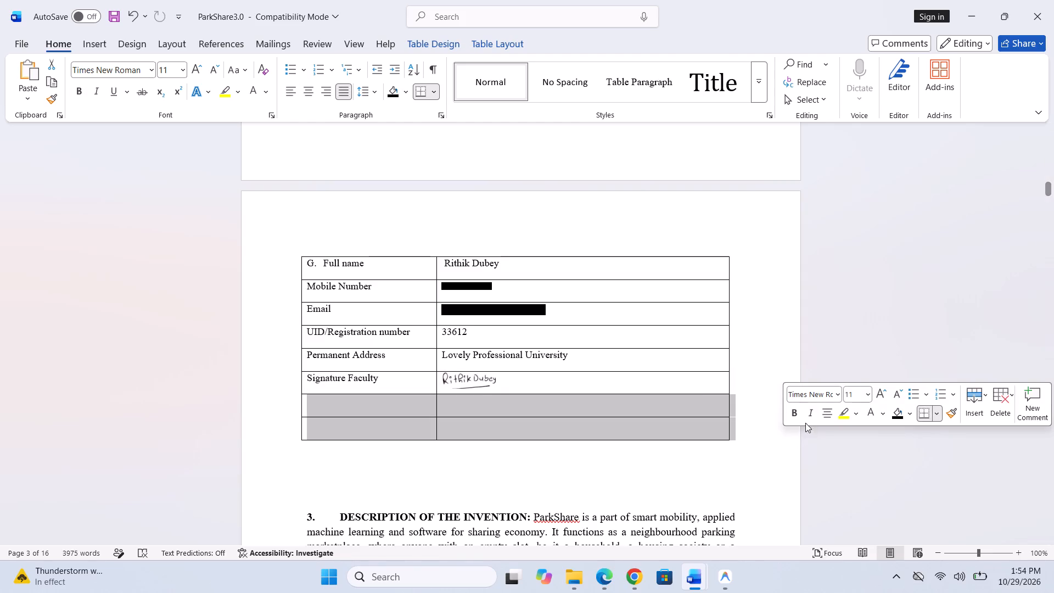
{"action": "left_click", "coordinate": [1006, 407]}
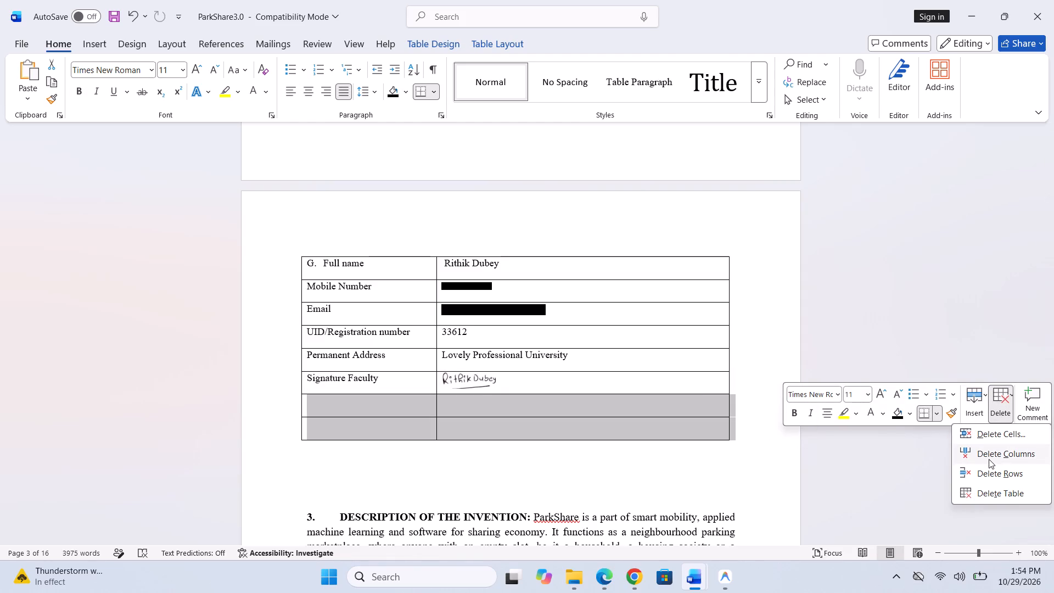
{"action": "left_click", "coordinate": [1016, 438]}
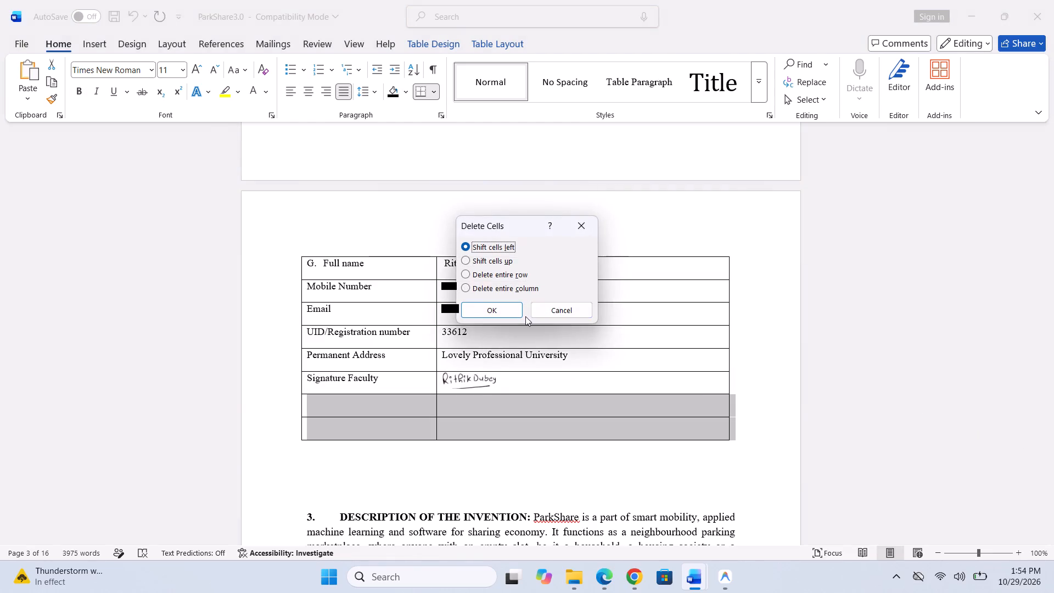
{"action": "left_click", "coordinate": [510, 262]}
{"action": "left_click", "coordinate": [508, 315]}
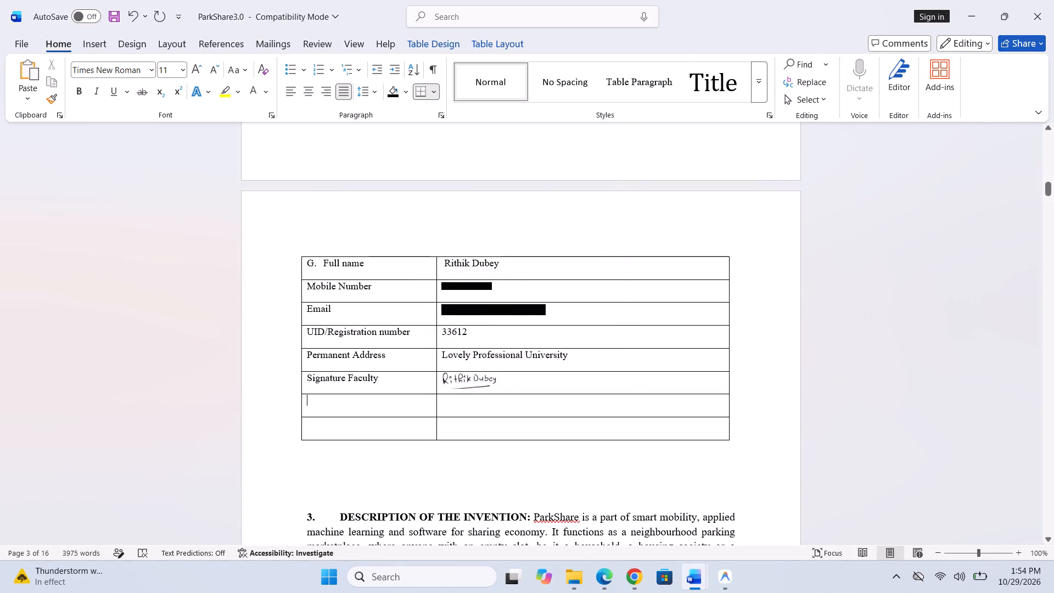
Delete the two empty rows at the bottom of inventor G's table as entire rows.
{"action": "left_click_drag", "start_coordinate": [732, 431], "coordinate": [287, 410]}
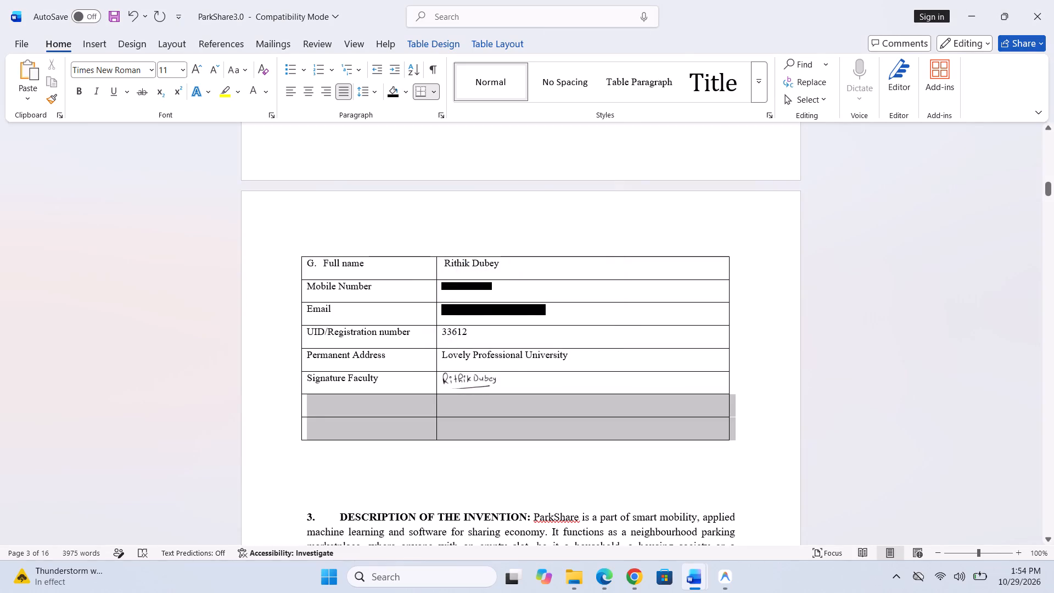
{"action": "left_click_drag", "start_coordinate": [287, 410], "coordinate": [288, 409]}
{"action": "left_click", "coordinate": [506, 373]}
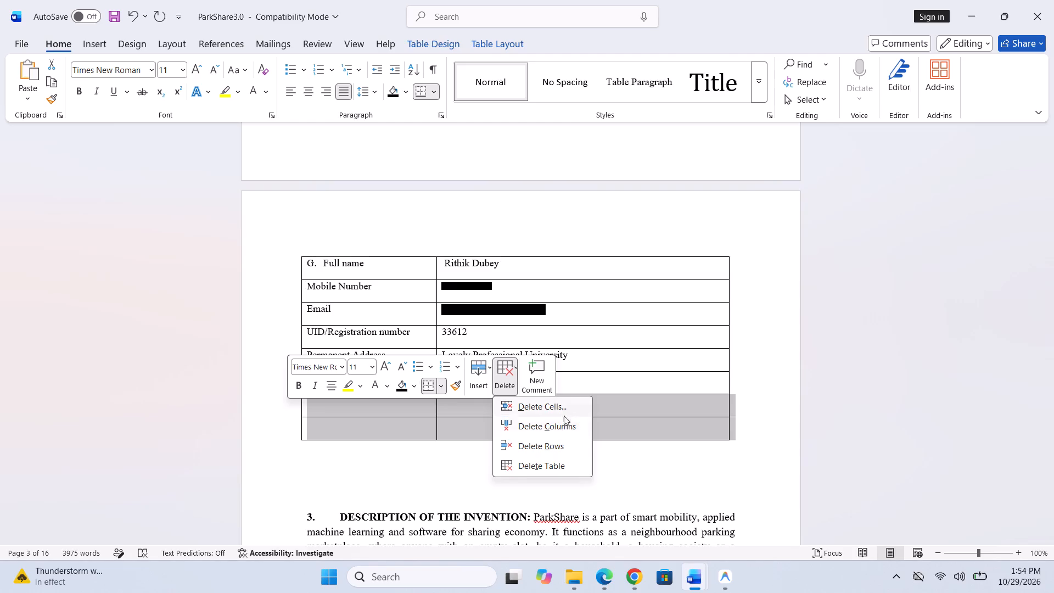
{"action": "left_click", "coordinate": [560, 446]}
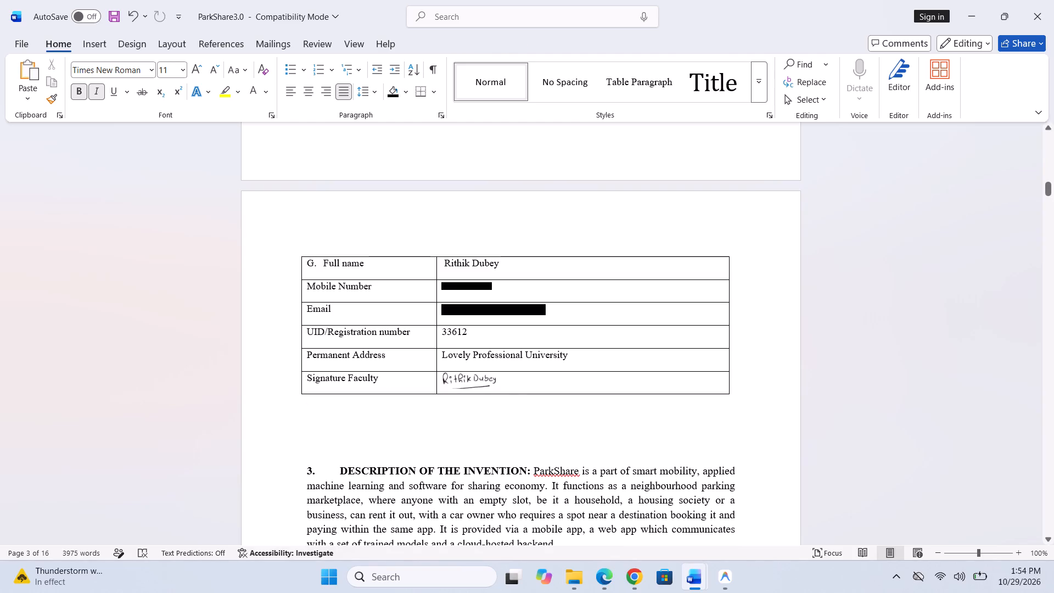
Review the inventor tables and their signatures from page 3 back to the start of the form on page 1.
{"action": "scroll", "coordinate": [654, 423], "scroll_direction": "up", "scroll_amount": 1}
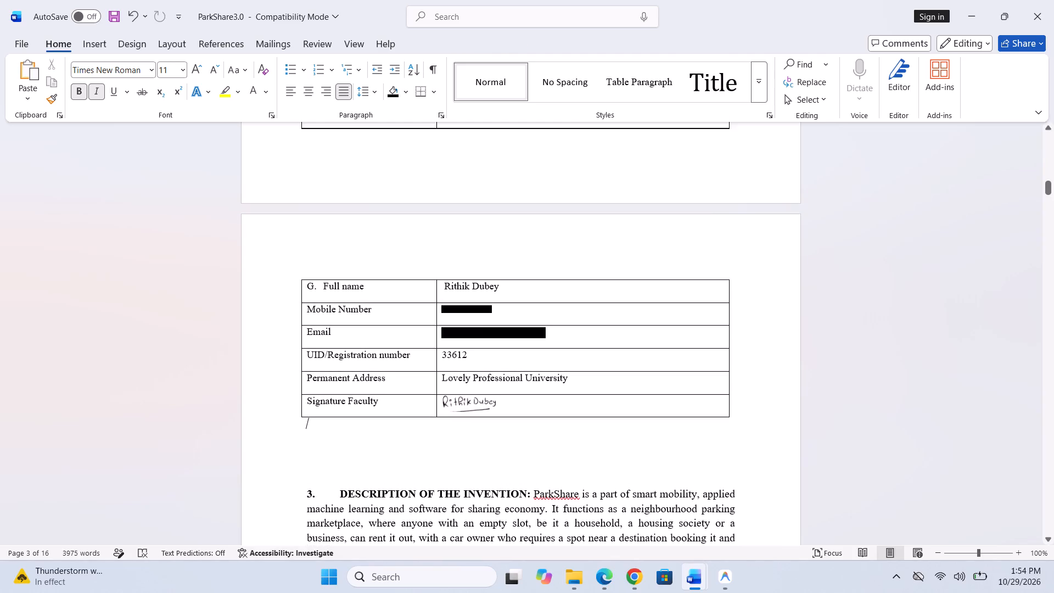
{"action": "scroll", "coordinate": [654, 423], "scroll_direction": "up", "scroll_amount": 3}
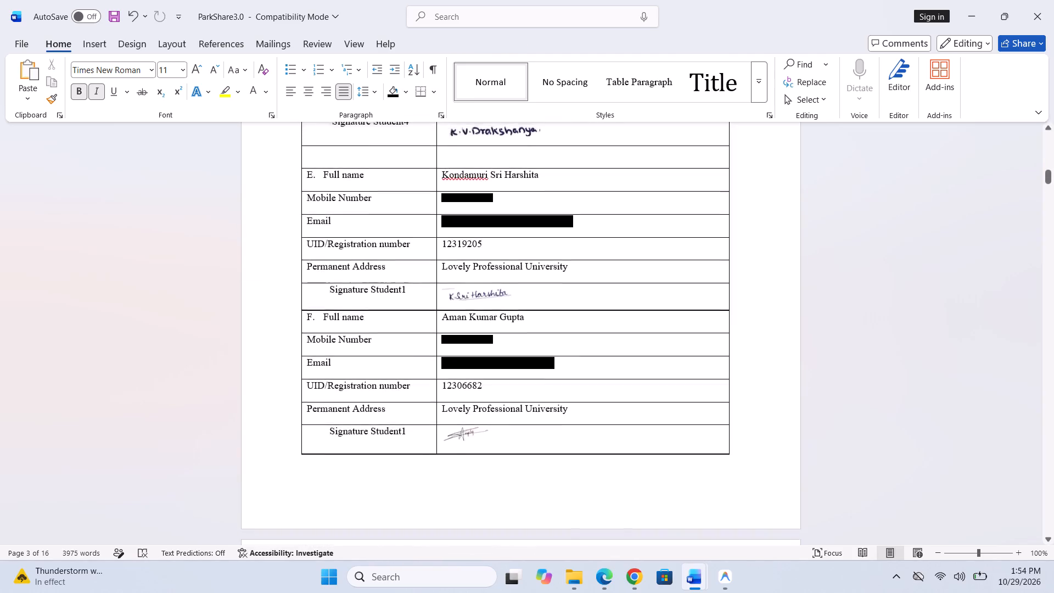
{"action": "scroll", "coordinate": [654, 423], "scroll_direction": "up", "scroll_amount": 5}
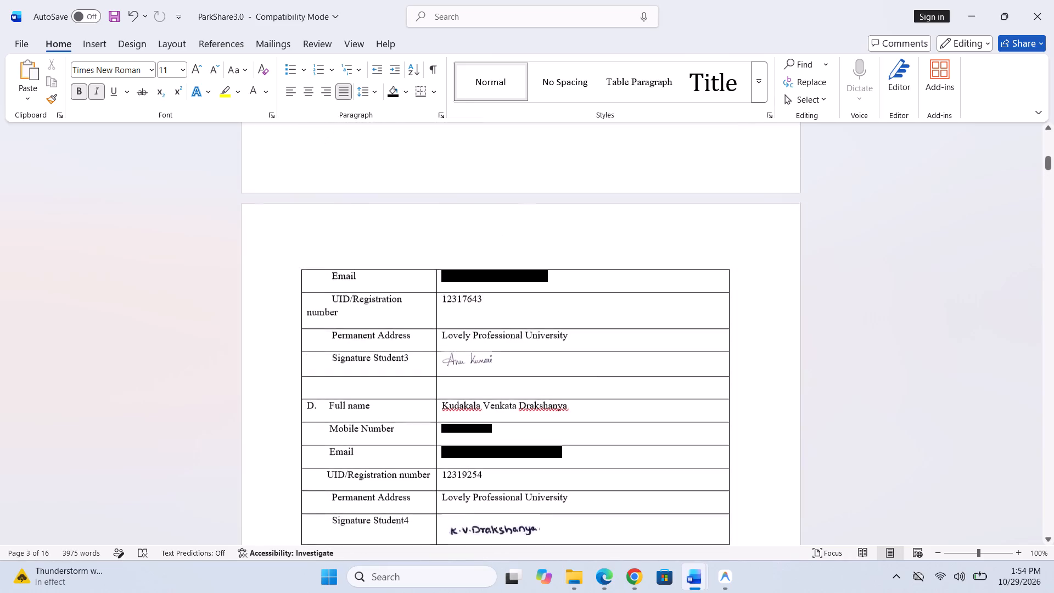
{"action": "scroll", "coordinate": [654, 423], "scroll_direction": "up", "scroll_amount": 3}
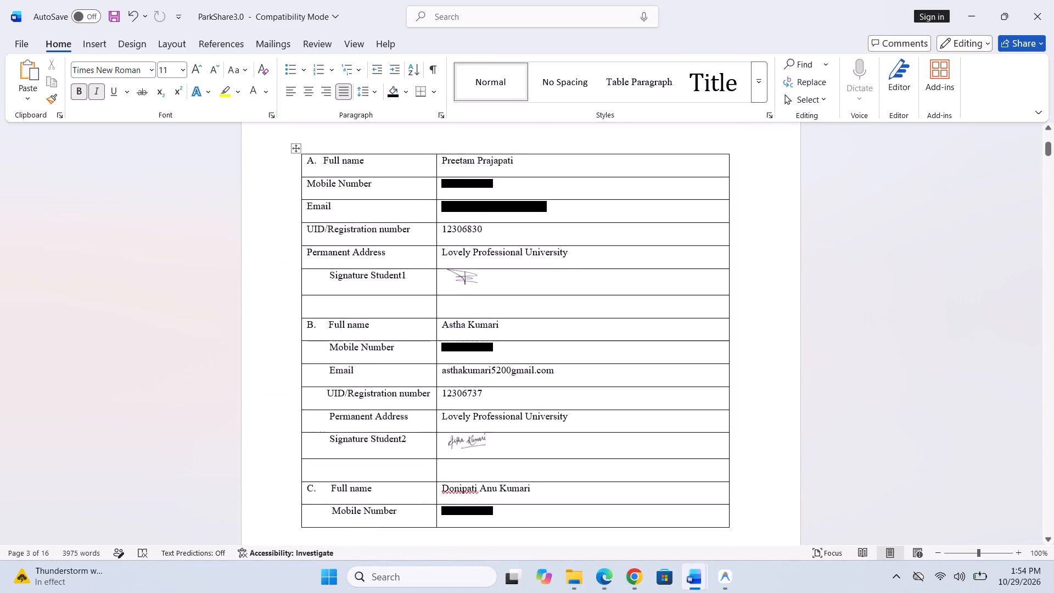
{"action": "scroll", "coordinate": [654, 423], "scroll_direction": "up", "scroll_amount": 1}
{"action": "left_click", "coordinate": [735, 385]}
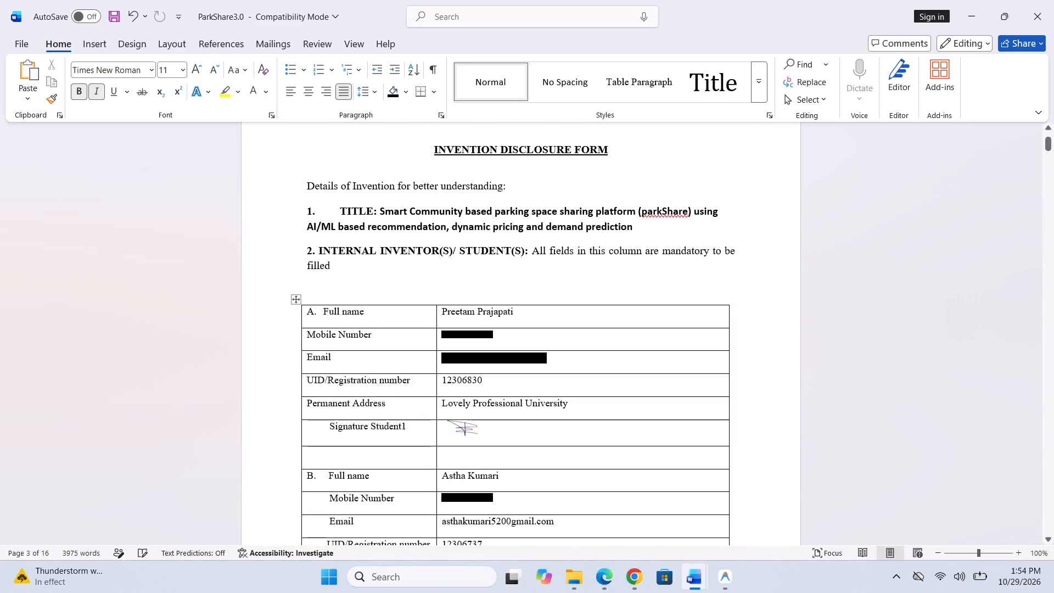
Save the document and export it as PDF ParkShare3.0 in D: > sem 4.
{"action": "key", "text": "ctrl+s"}
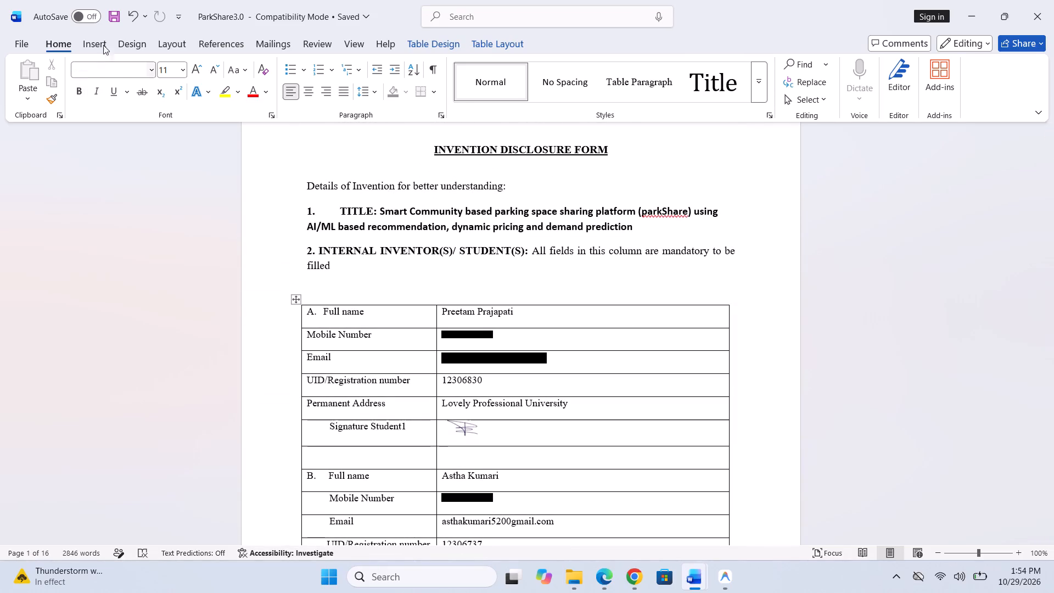
{"action": "left_click", "coordinate": [10, 40]}
{"action": "left_click", "coordinate": [55, 252]}
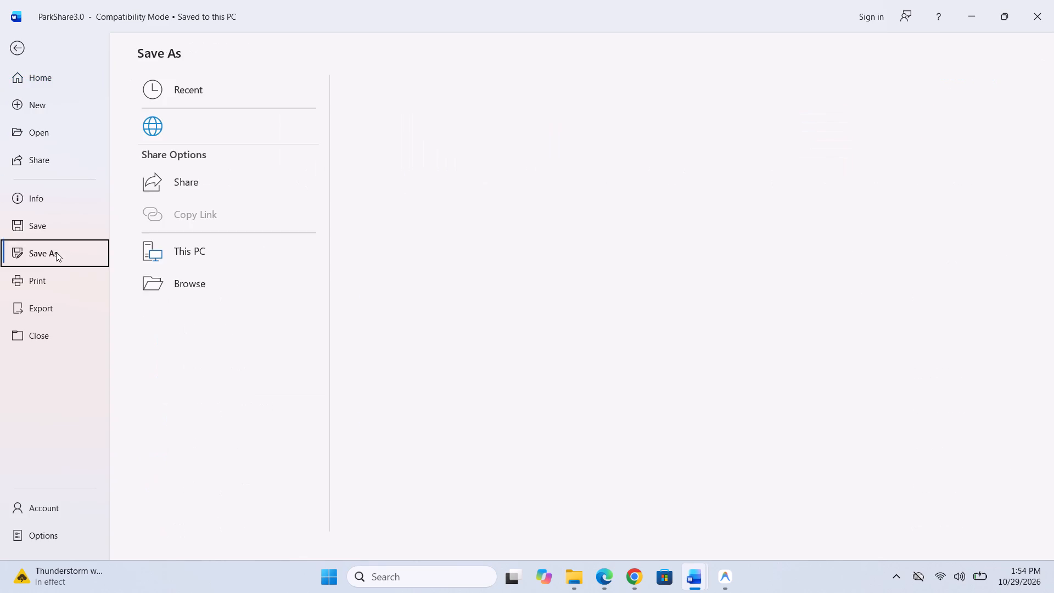
{"action": "left_click", "coordinate": [789, 124]}
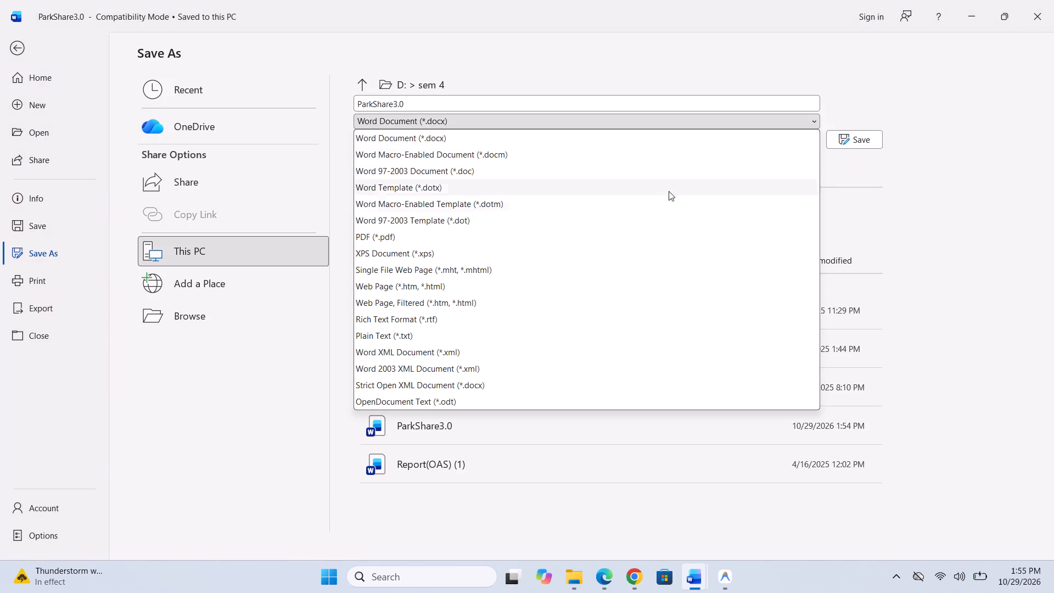
{"action": "left_click", "coordinate": [594, 243]}
{"action": "left_click", "coordinate": [881, 137]}
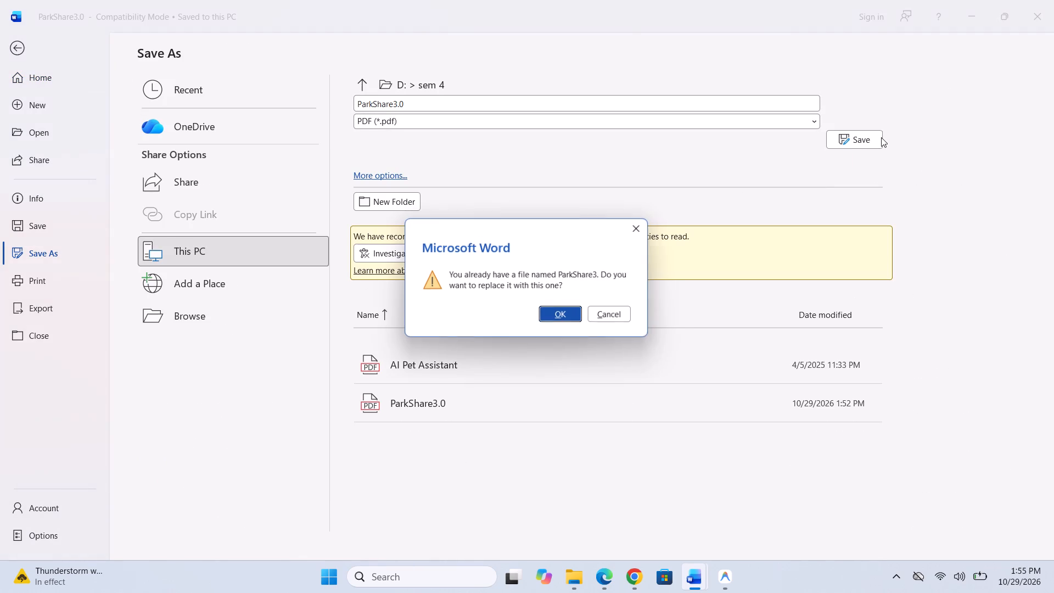
Replace the existing ParkShare3.0 PDF with the new export.
{"action": "left_click", "coordinate": [565, 321]}
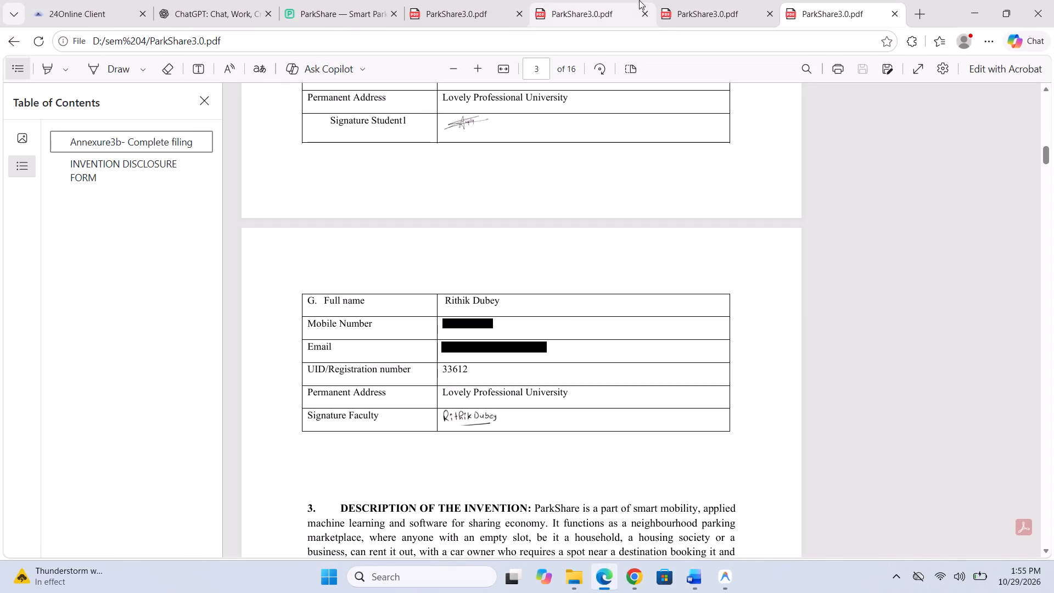
Close the three older ParkShare3.0.pdf tabs in Edge, keeping the newest export open, and return to the Word document.
{"action": "left_click", "coordinate": [521, 16]}
{"action": "left_click", "coordinate": [521, 16]}
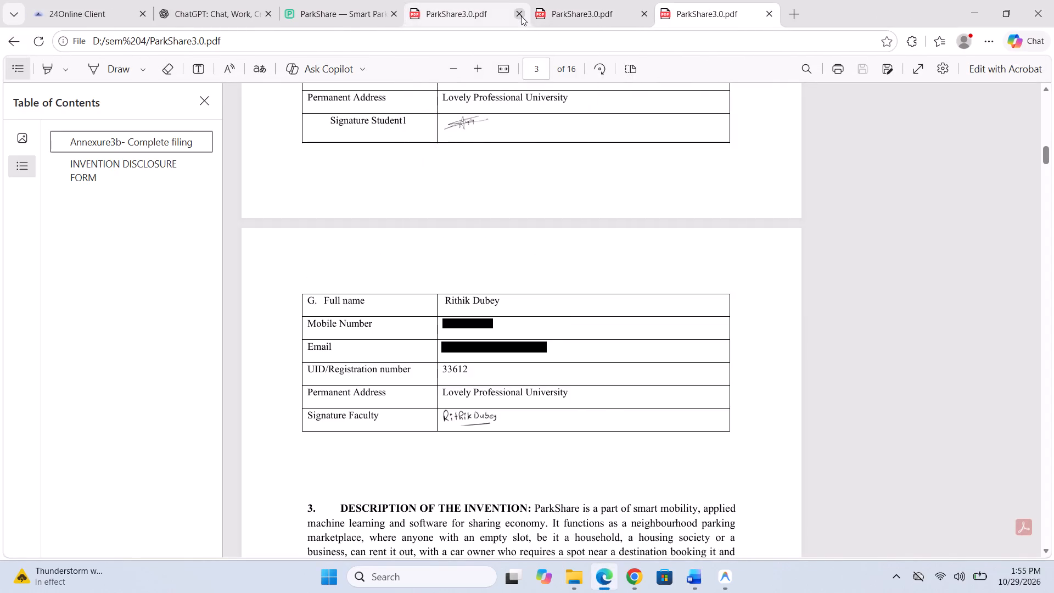
{"action": "left_click", "coordinate": [521, 16]}
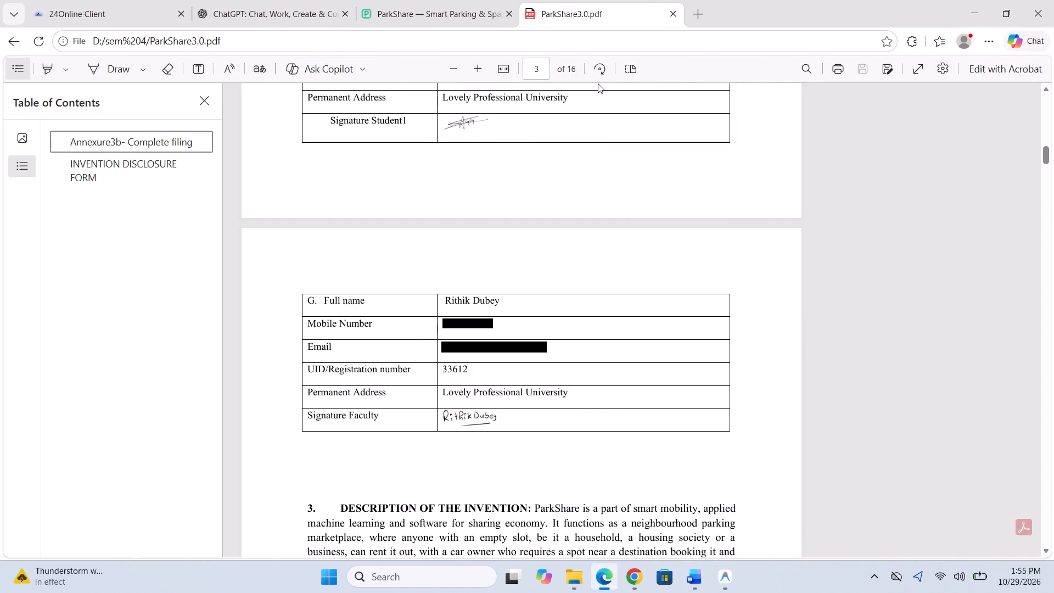
{"action": "scroll", "coordinate": [545, 338], "scroll_direction": "down", "scroll_amount": 6}
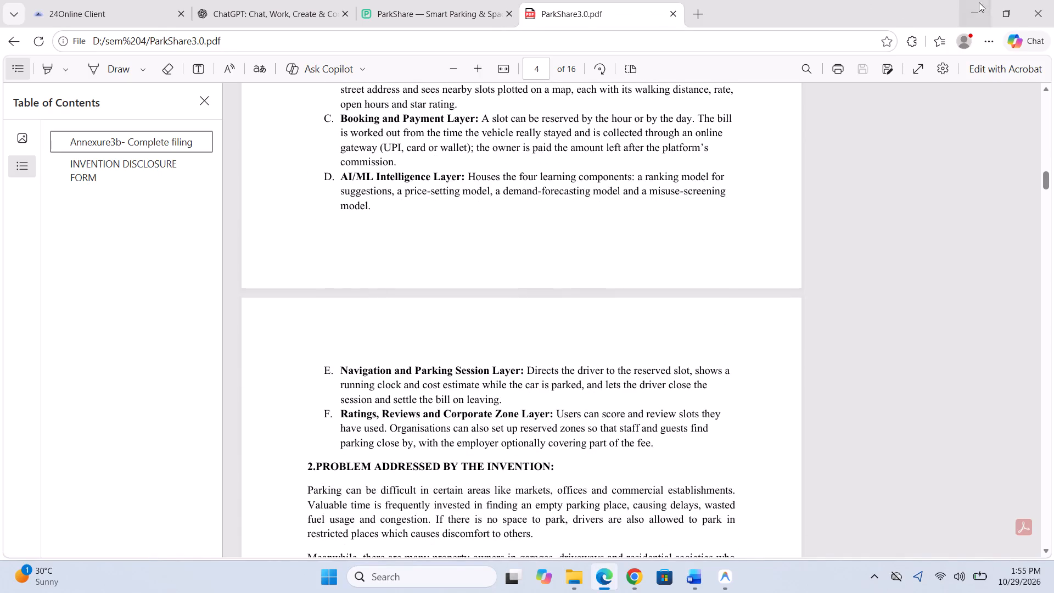
{"action": "left_click", "coordinate": [990, 8]}
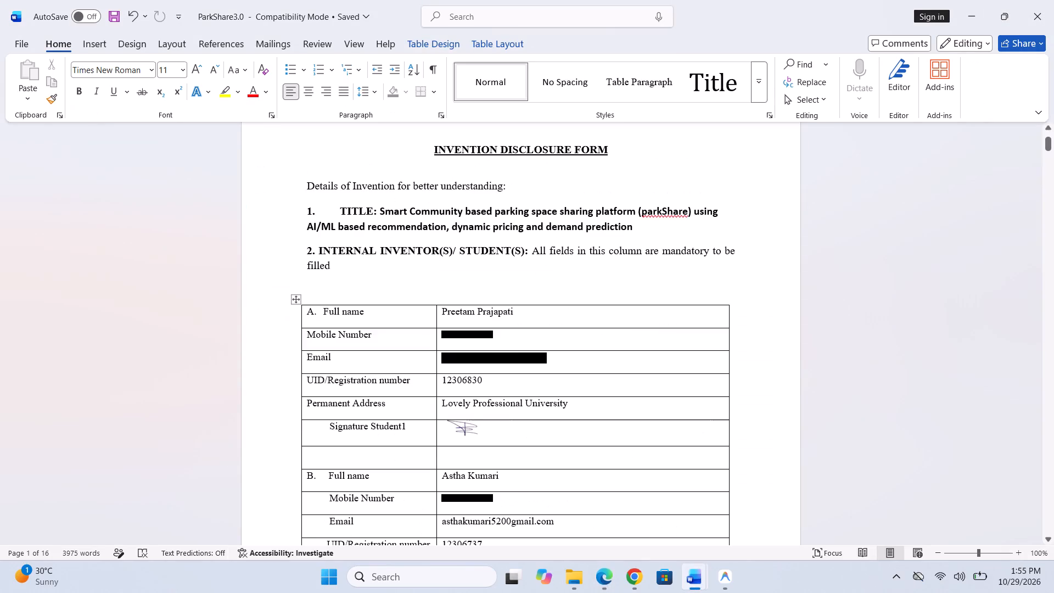
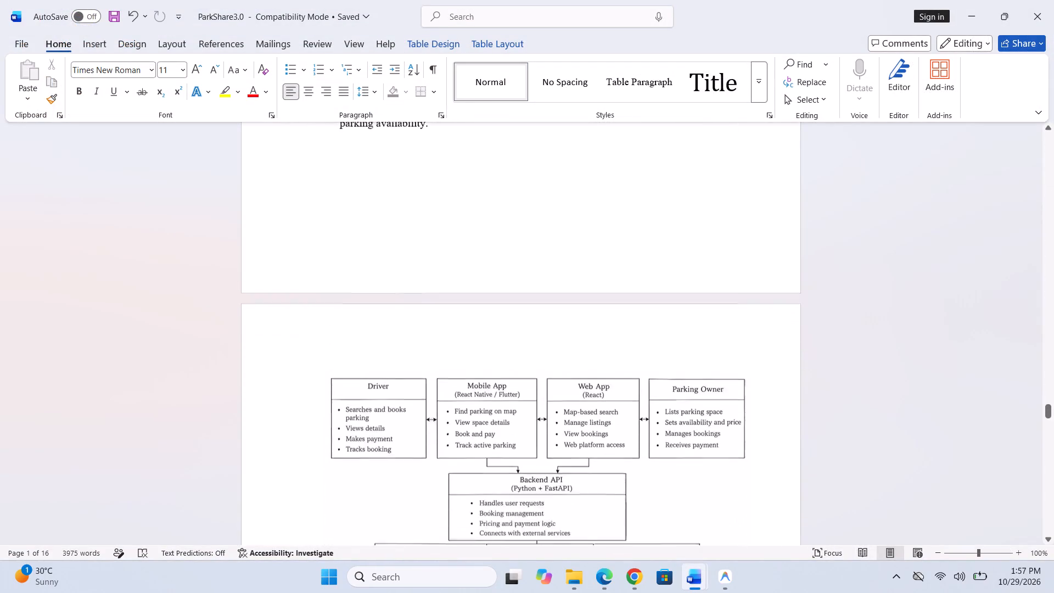
Delete the stray line and the stray box overlapping row 3 of the patent table on page 5.
{"action": "scroll", "coordinate": [744, 371], "scroll_direction": "down", "scroll_amount": 1}
{"action": "scroll", "coordinate": [744, 371], "scroll_direction": "up", "scroll_amount": 7}
{"action": "scroll", "coordinate": [744, 371], "scroll_direction": "down", "scroll_amount": 1}
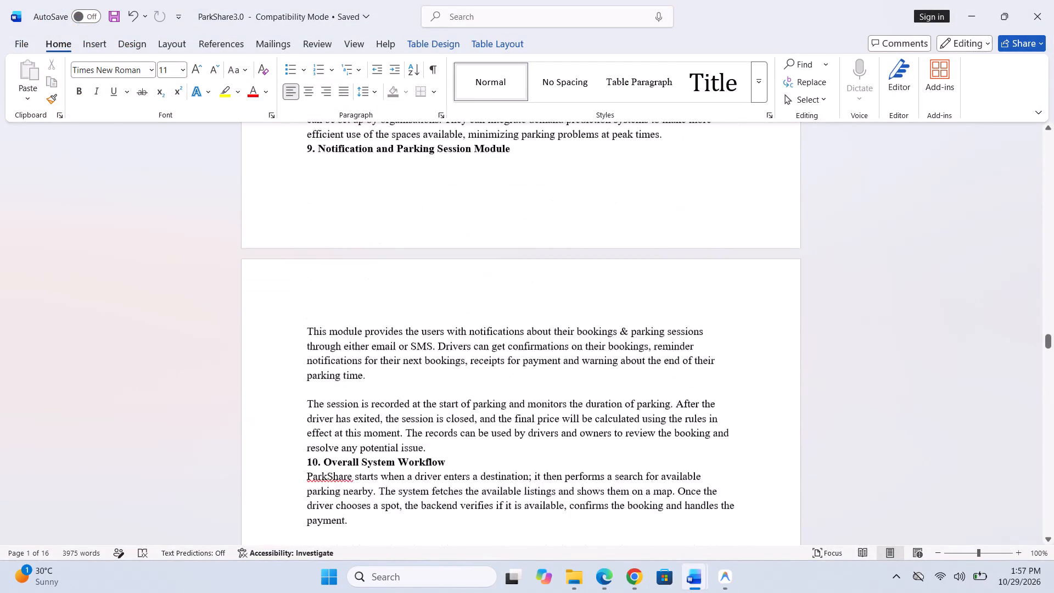
{"action": "scroll", "coordinate": [744, 371], "scroll_direction": "down", "scroll_amount": 2}
{"action": "scroll", "coordinate": [744, 371], "scroll_direction": "up", "scroll_amount": 7}
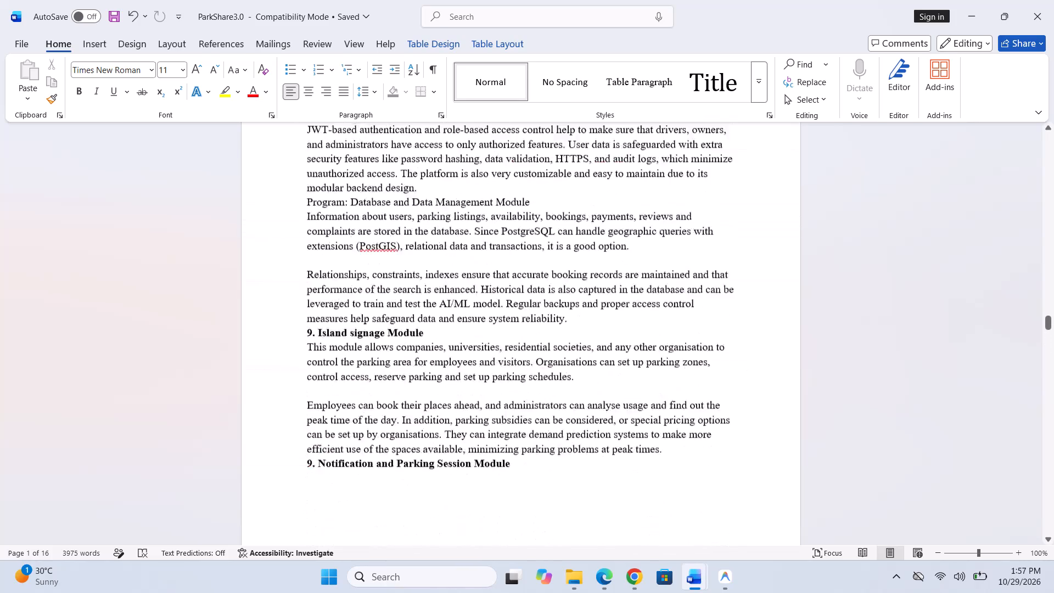
{"action": "scroll", "coordinate": [744, 371], "scroll_direction": "up", "scroll_amount": 6}
{"action": "scroll", "coordinate": [744, 371], "scroll_direction": "down", "scroll_amount": 1}
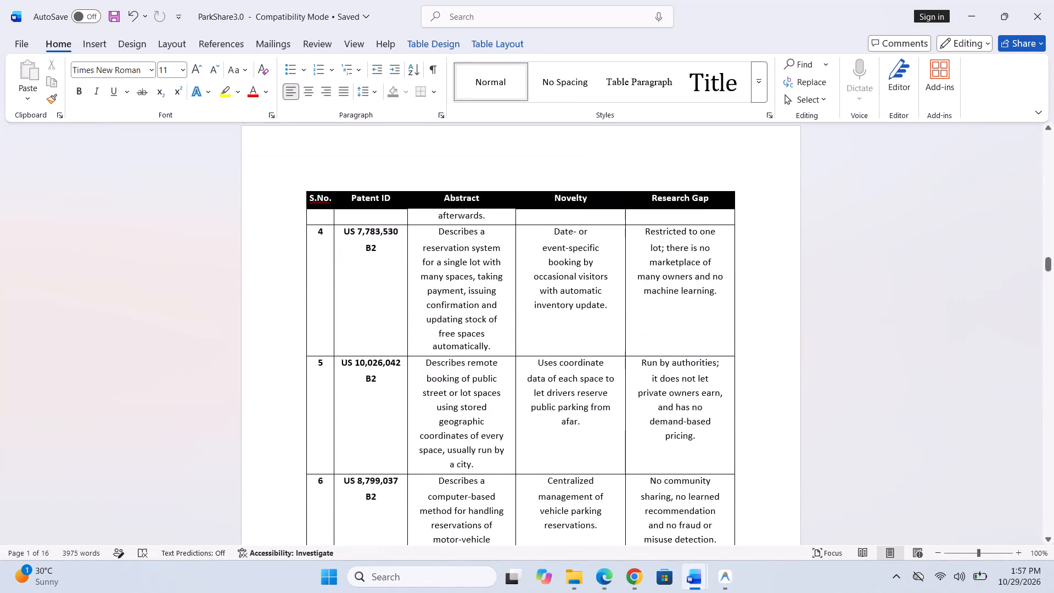
{"action": "scroll", "coordinate": [744, 371], "scroll_direction": "down", "scroll_amount": 1}
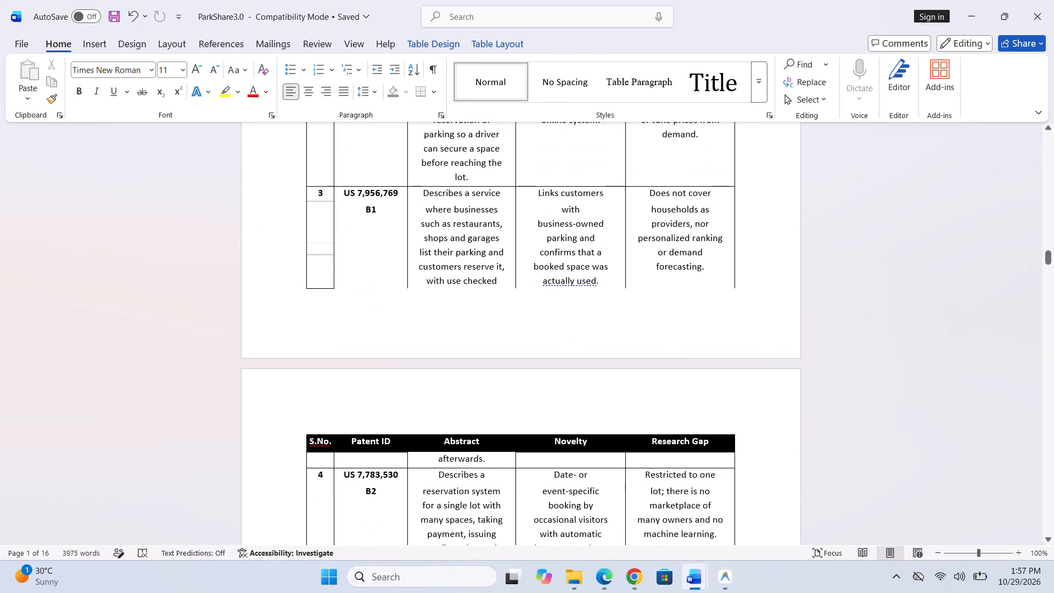
{"action": "scroll", "coordinate": [643, 334], "scroll_direction": "up", "scroll_amount": 1}
{"action": "left_click", "coordinate": [323, 287]}
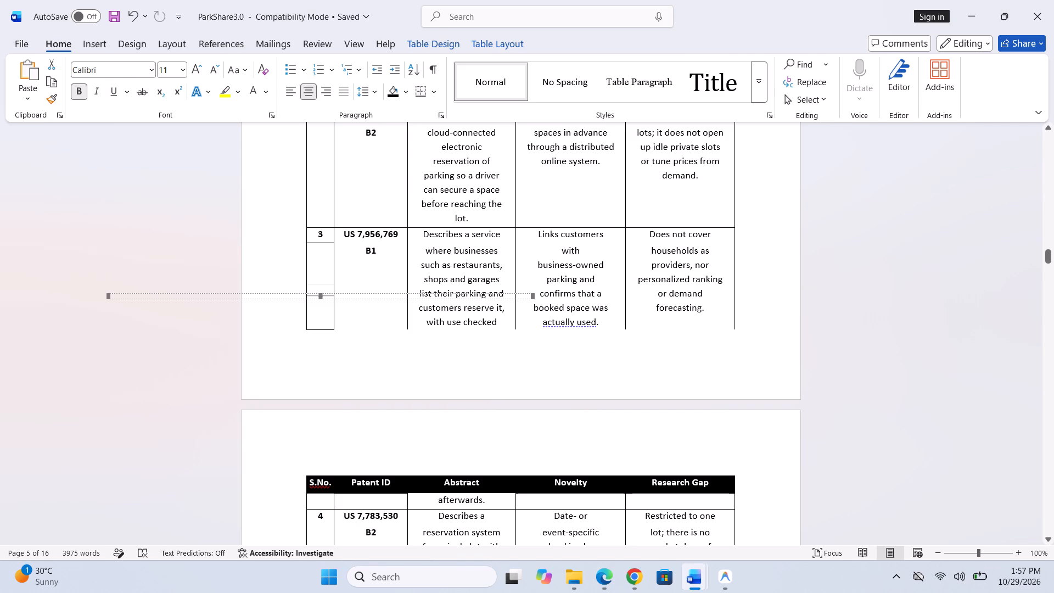
{"action": "key", "text": "Delete"}
{"action": "left_click", "coordinate": [319, 263]}
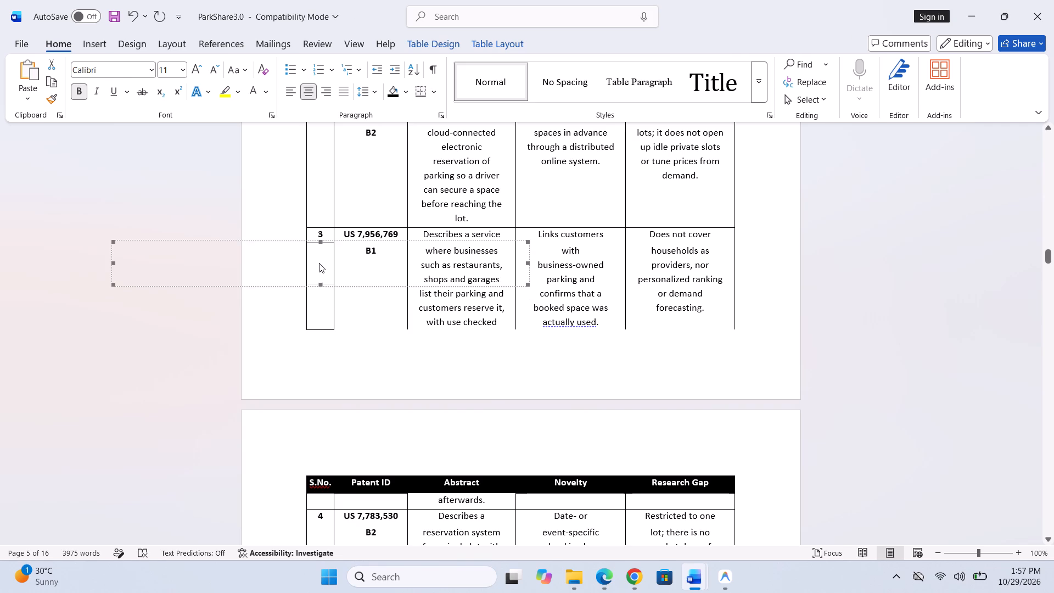
{"action": "key", "text": "Delete"}
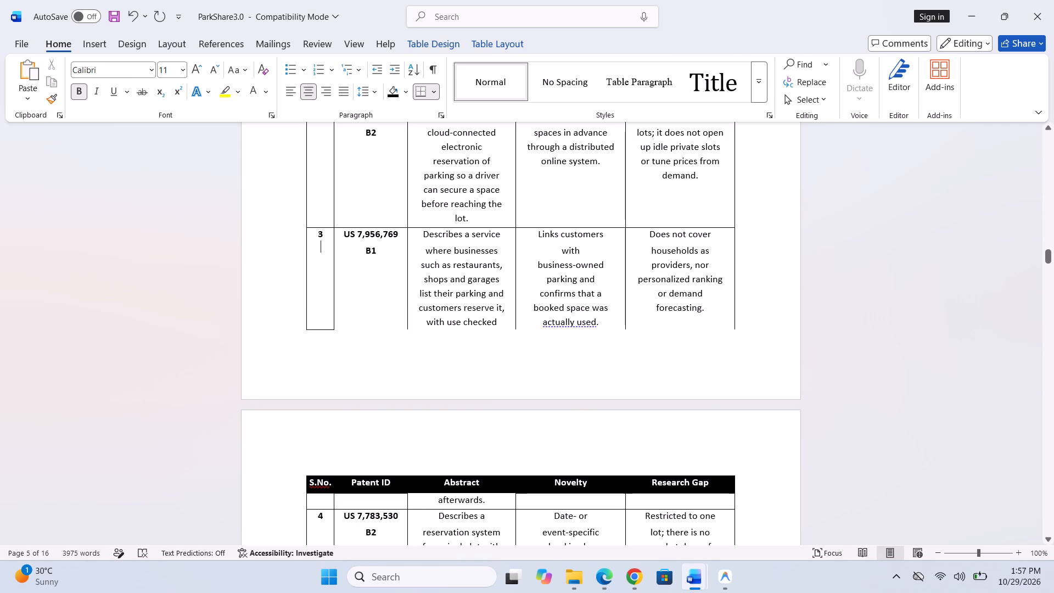
Save the document as PDF ParkShare3.0 in D: > sem 4.
{"action": "left_click", "coordinate": [25, 44]}
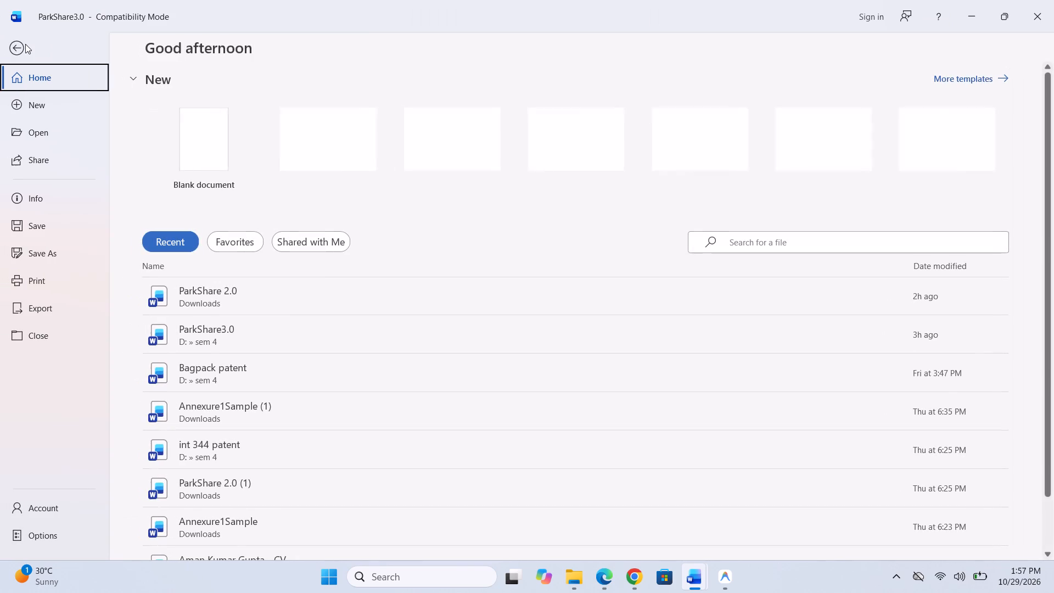
{"action": "left_click", "coordinate": [50, 255]}
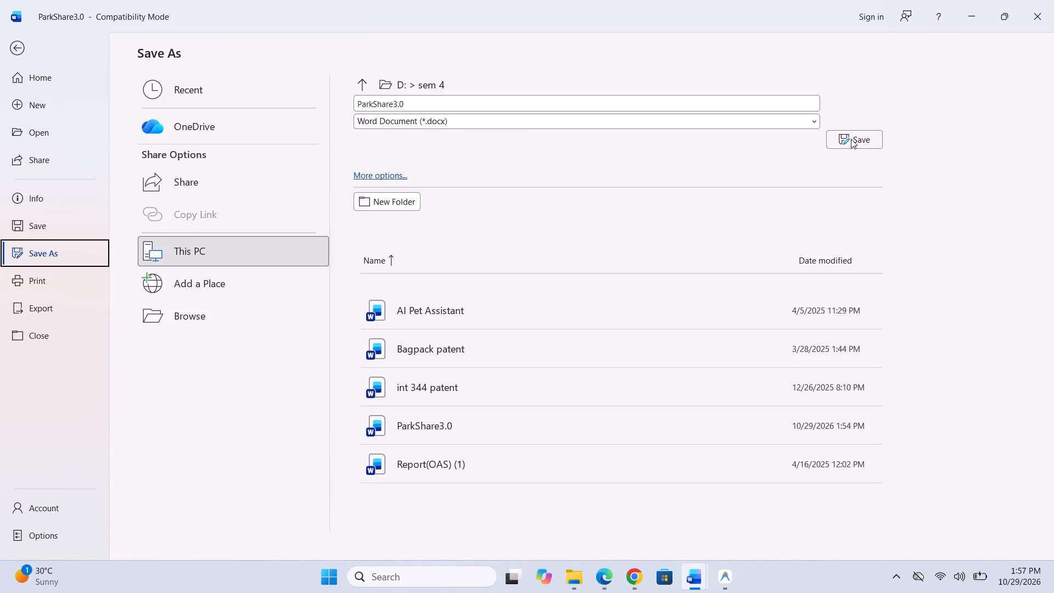
{"action": "left_click", "coordinate": [792, 125]}
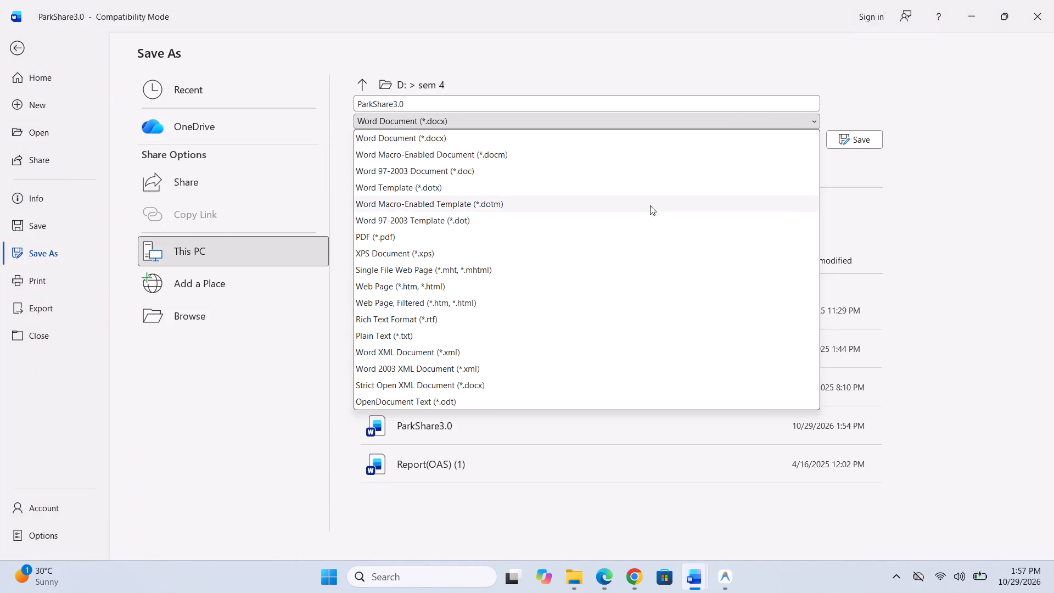
{"action": "left_click", "coordinate": [607, 233]}
{"action": "left_click", "coordinate": [872, 139]}
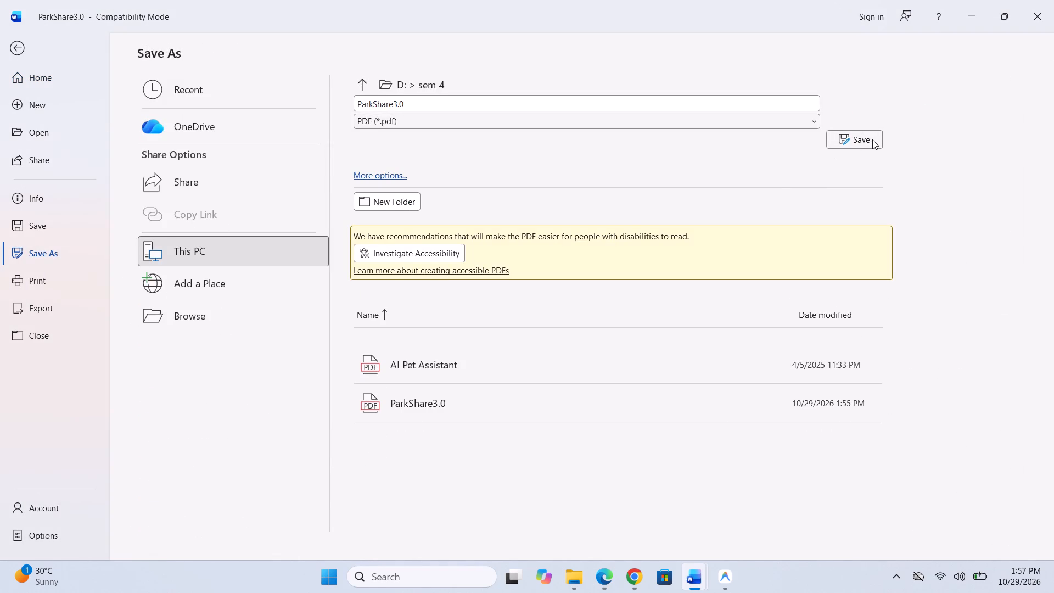
{"action": "left_click", "coordinate": [560, 310]}
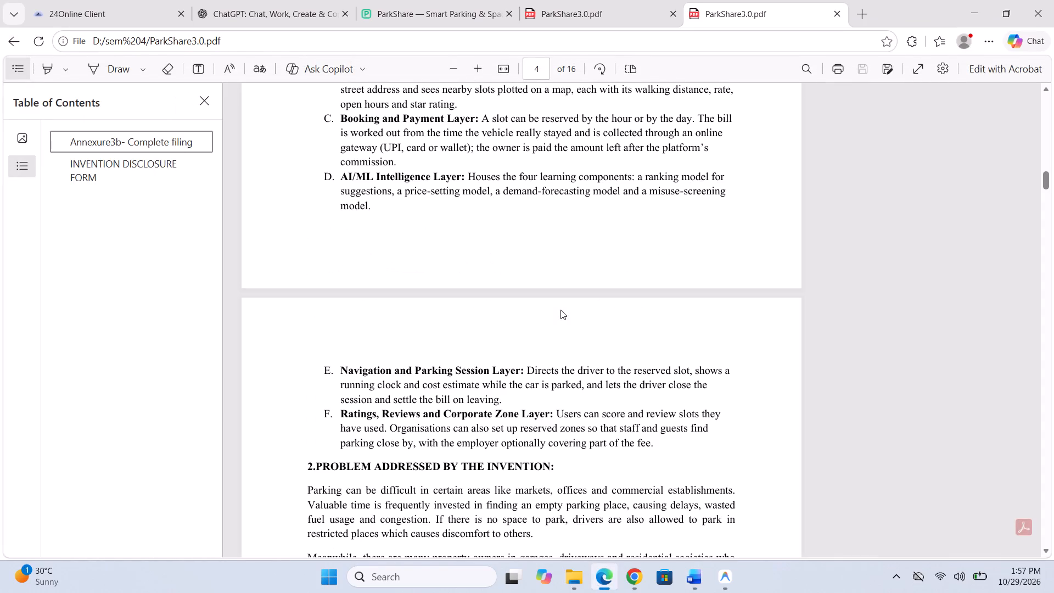
Review the newly exported PDF from the inventor tables through the architecture diagram and back to the patent table on page 5.
{"action": "scroll", "coordinate": [560, 310], "scroll_direction": "up", "scroll_amount": 9}
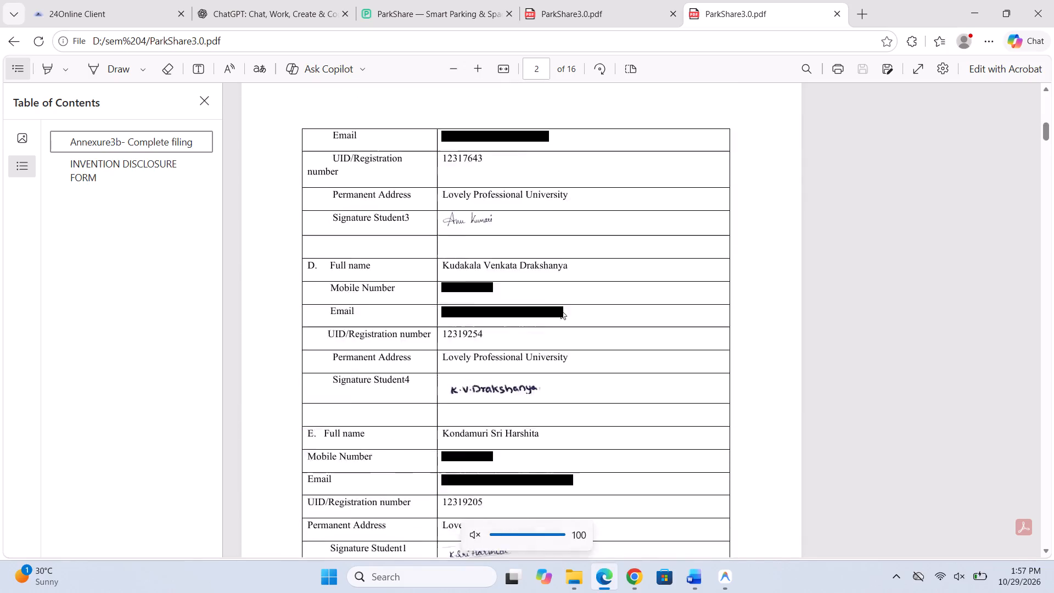
{"action": "scroll", "coordinate": [560, 310], "scroll_direction": "down", "scroll_amount": 7}
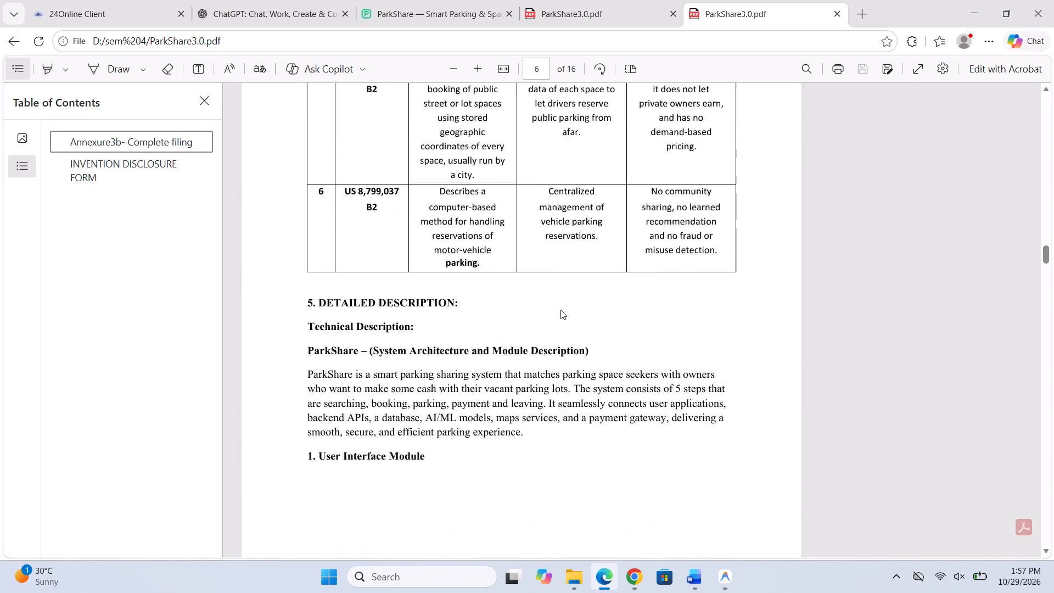
{"action": "scroll", "coordinate": [560, 310], "scroll_direction": "down", "scroll_amount": 9}
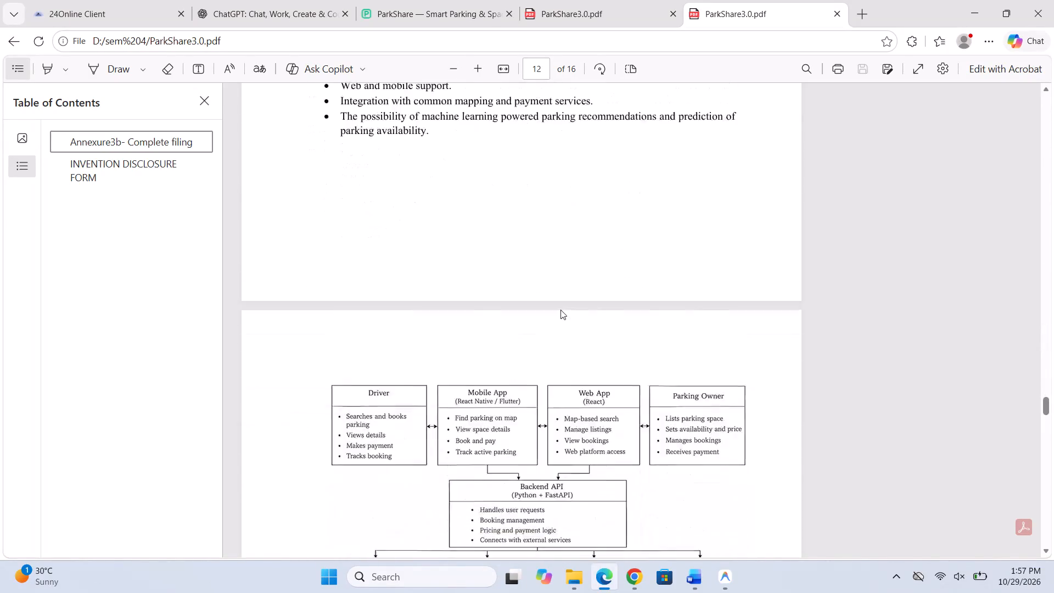
{"action": "scroll", "coordinate": [560, 310], "scroll_direction": "down", "scroll_amount": 1}
{"action": "scroll", "coordinate": [560, 310], "scroll_direction": "up", "scroll_amount": 11}
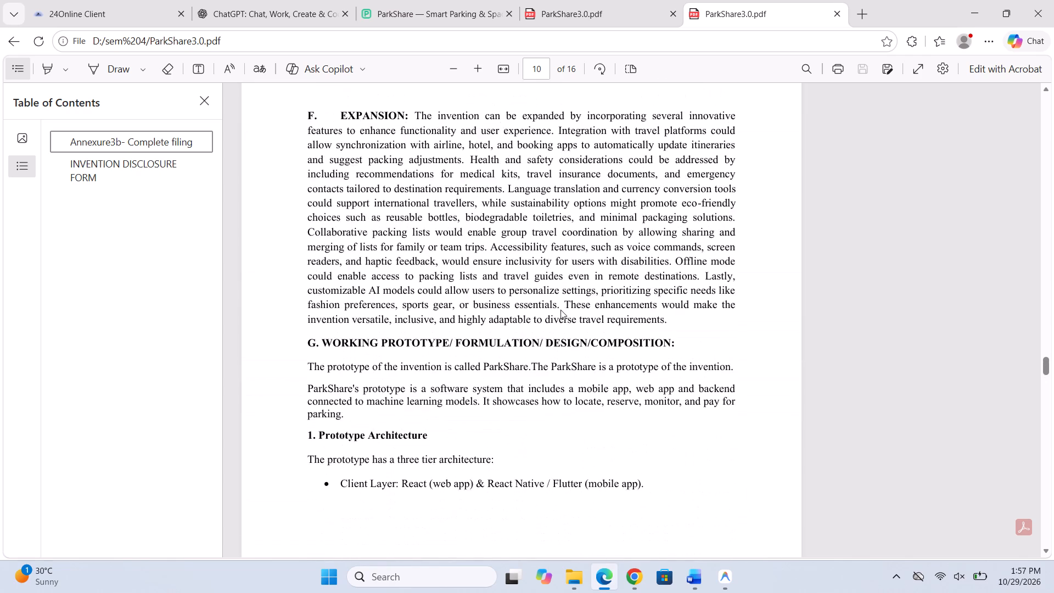
{"action": "scroll", "coordinate": [560, 310], "scroll_direction": "up", "scroll_amount": 12}
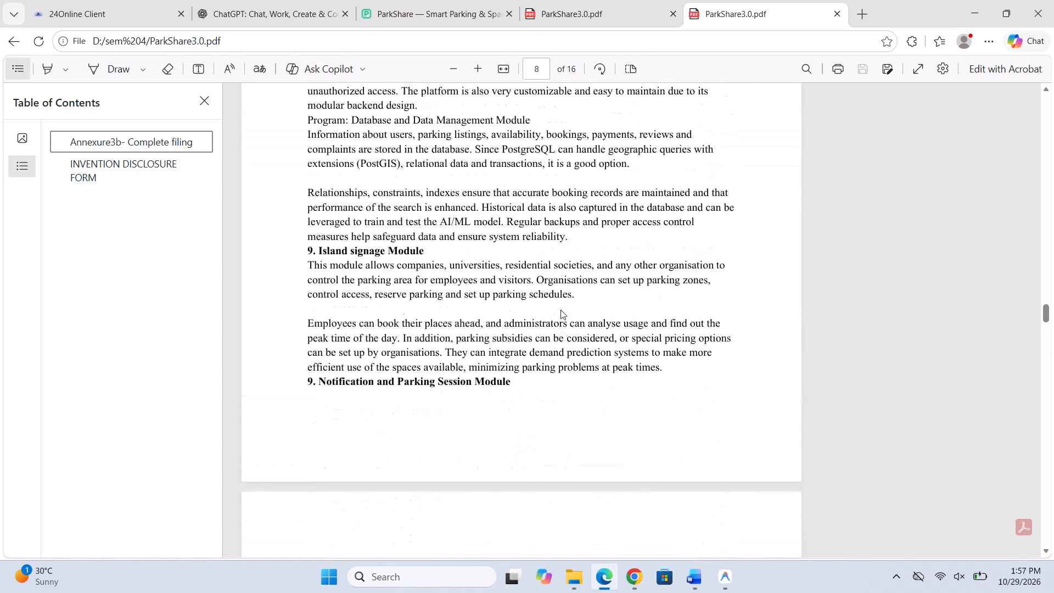
{"action": "scroll", "coordinate": [560, 310], "scroll_direction": "up", "scroll_amount": 12}
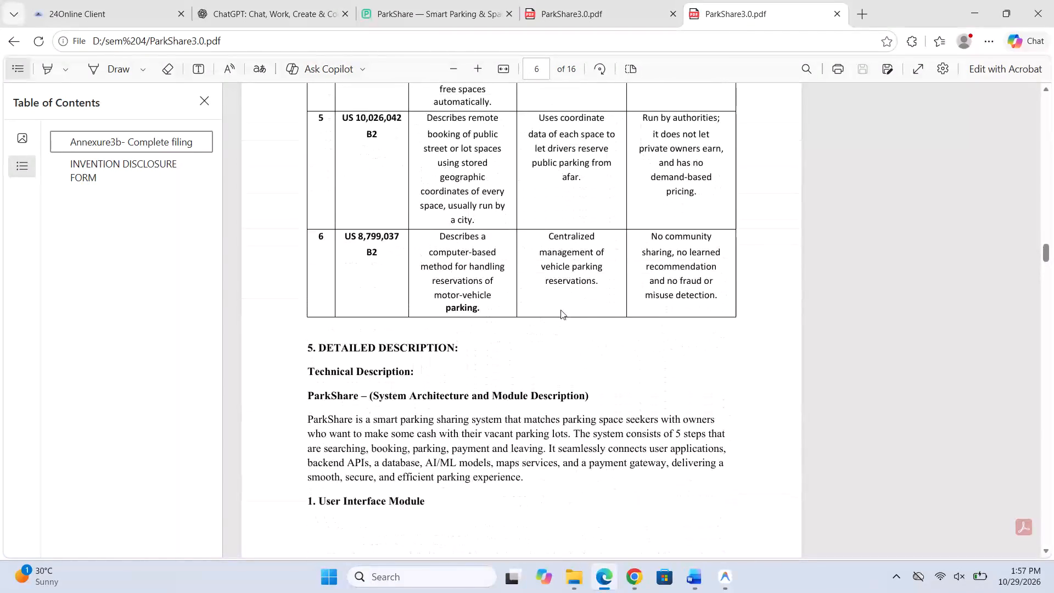
{"action": "scroll", "coordinate": [560, 310], "scroll_direction": "up", "scroll_amount": 6}
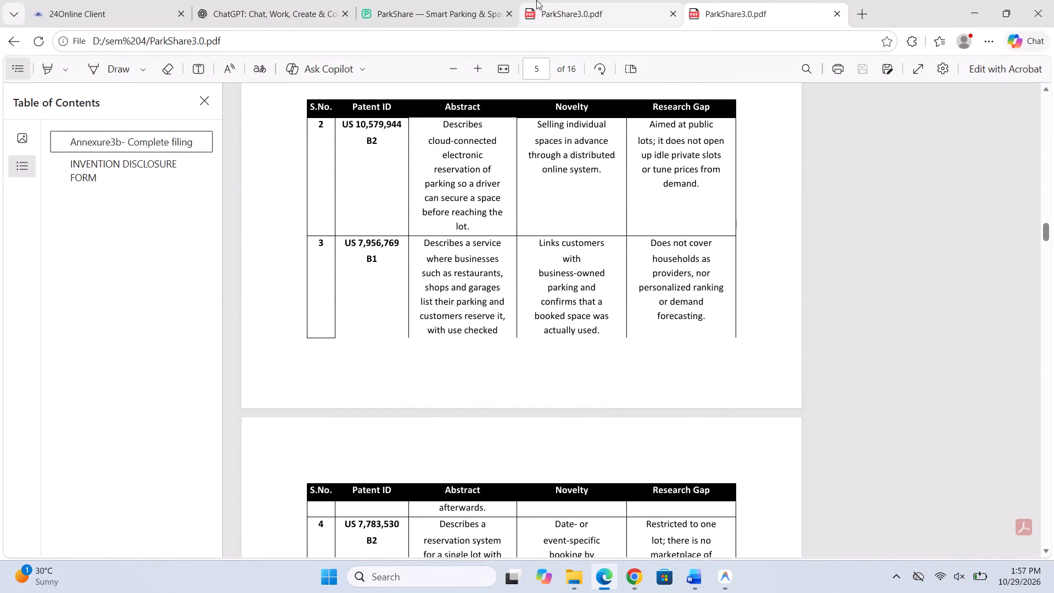
Check the patent table on page 5 in the previously opened ParkShare3.0 PDF for comparison with the new export.
{"action": "left_click", "coordinate": [536, 0]}
{"action": "scroll", "coordinate": [542, 199], "scroll_direction": "down", "scroll_amount": 4}
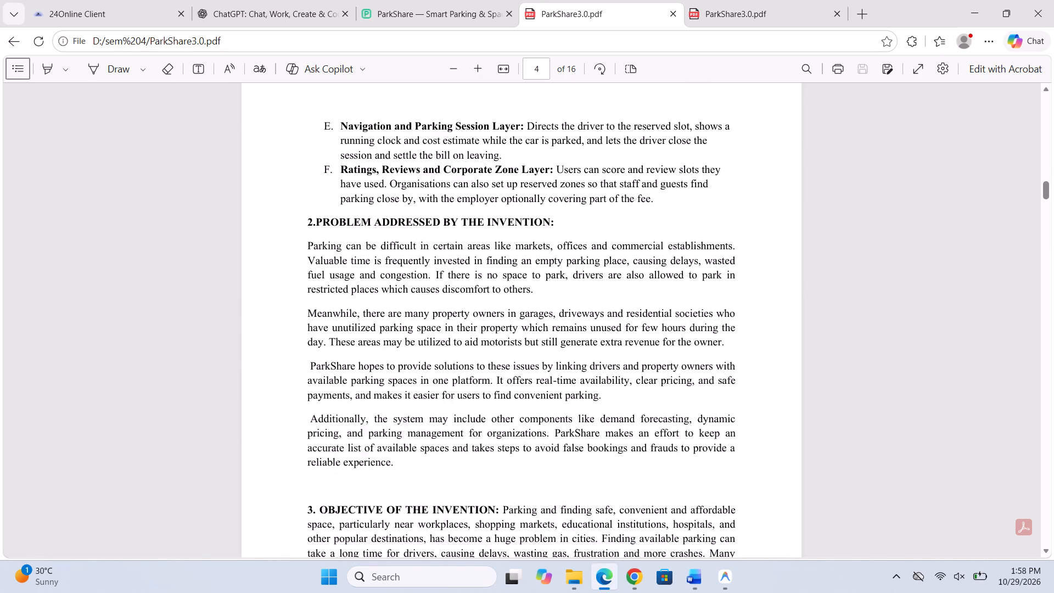
{"action": "scroll", "coordinate": [542, 199], "scroll_direction": "down", "scroll_amount": 5}
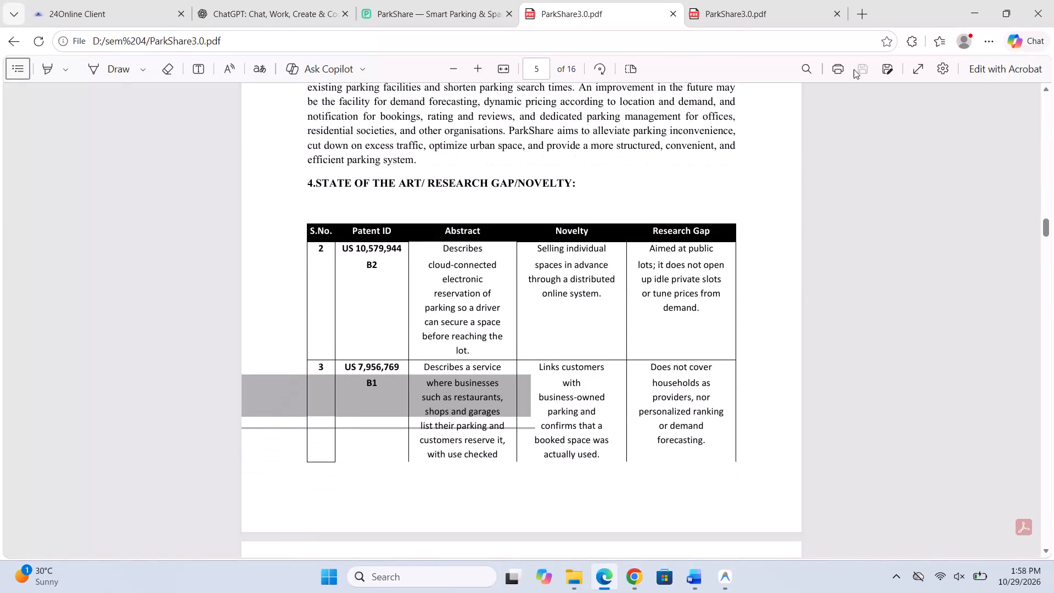
{"action": "scroll", "coordinate": [816, 164], "scroll_direction": "down", "scroll_amount": 1}
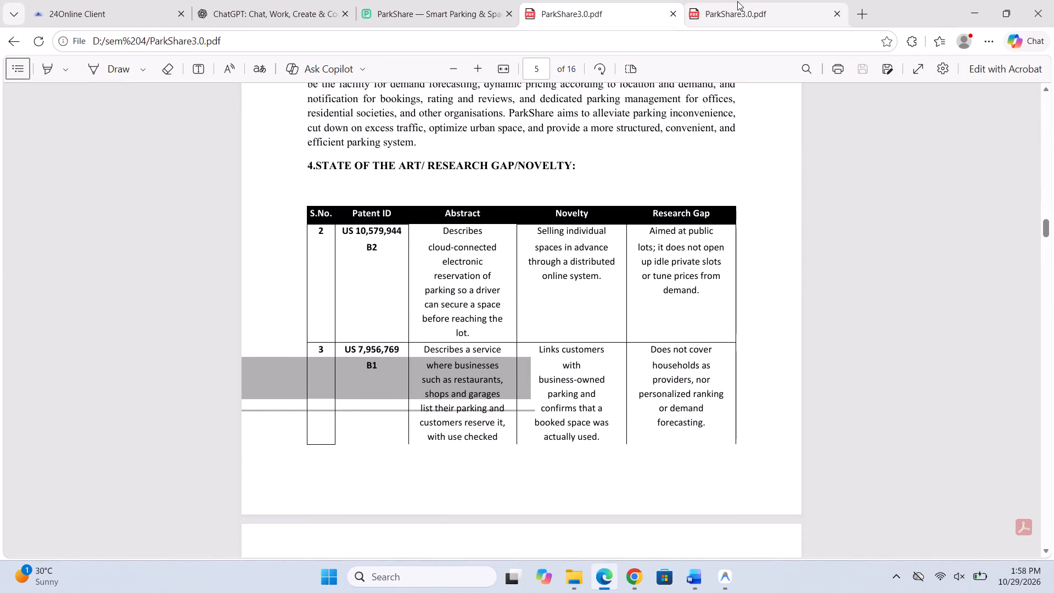
Leave the newly exported PDF as the active one in the browser and return to the ParkShare3.0 document in Word.
{"action": "left_click", "coordinate": [737, 1]}
{"action": "left_click", "coordinate": [962, 3]}
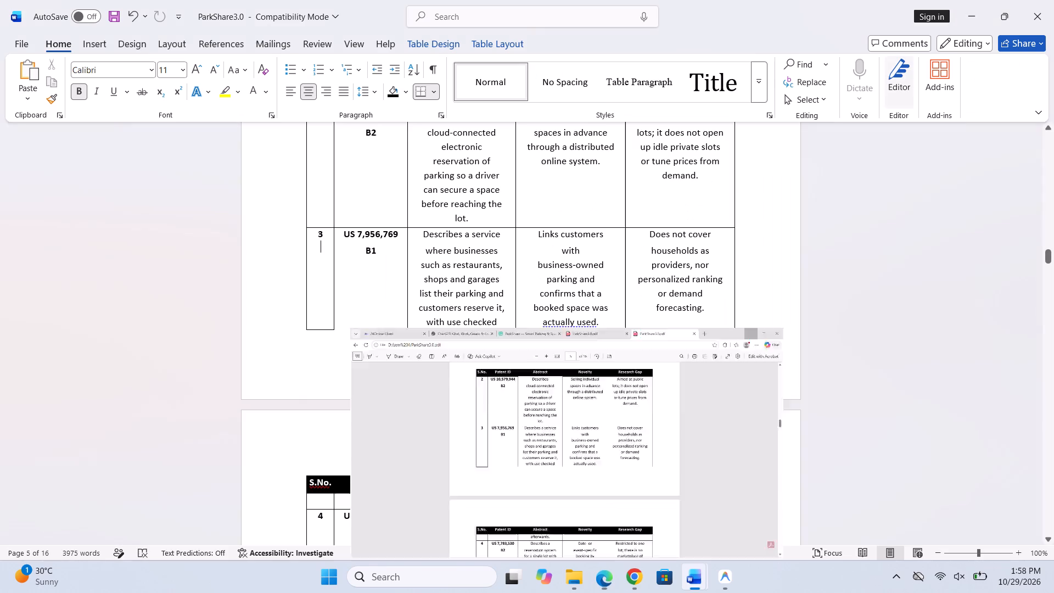
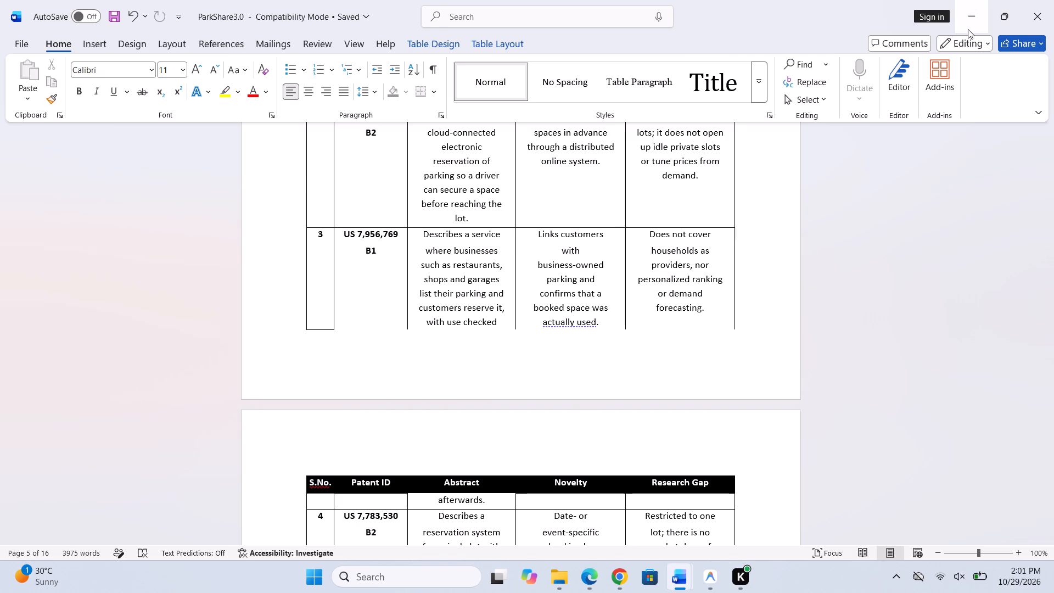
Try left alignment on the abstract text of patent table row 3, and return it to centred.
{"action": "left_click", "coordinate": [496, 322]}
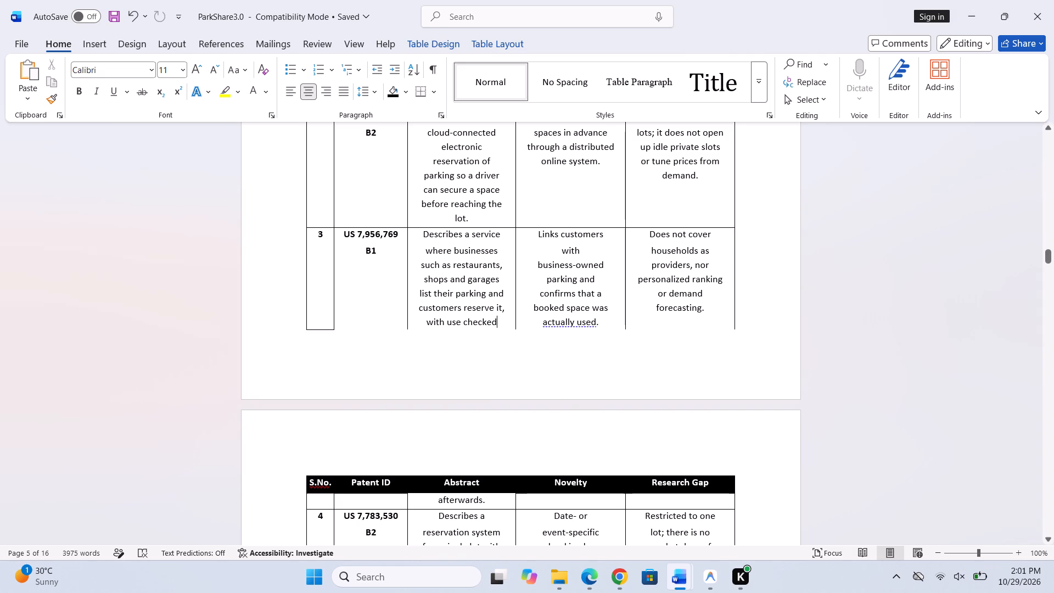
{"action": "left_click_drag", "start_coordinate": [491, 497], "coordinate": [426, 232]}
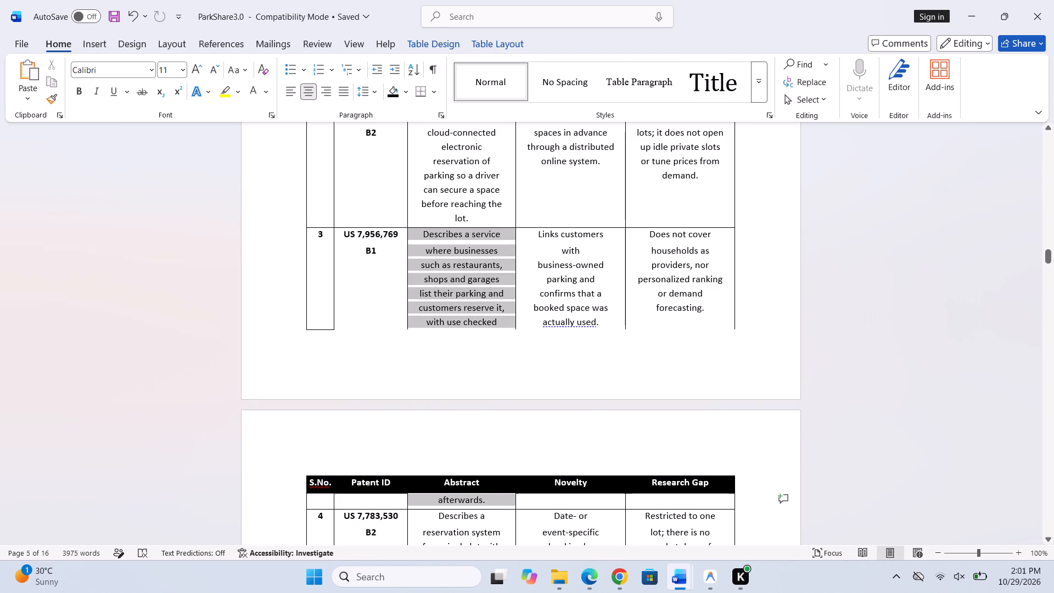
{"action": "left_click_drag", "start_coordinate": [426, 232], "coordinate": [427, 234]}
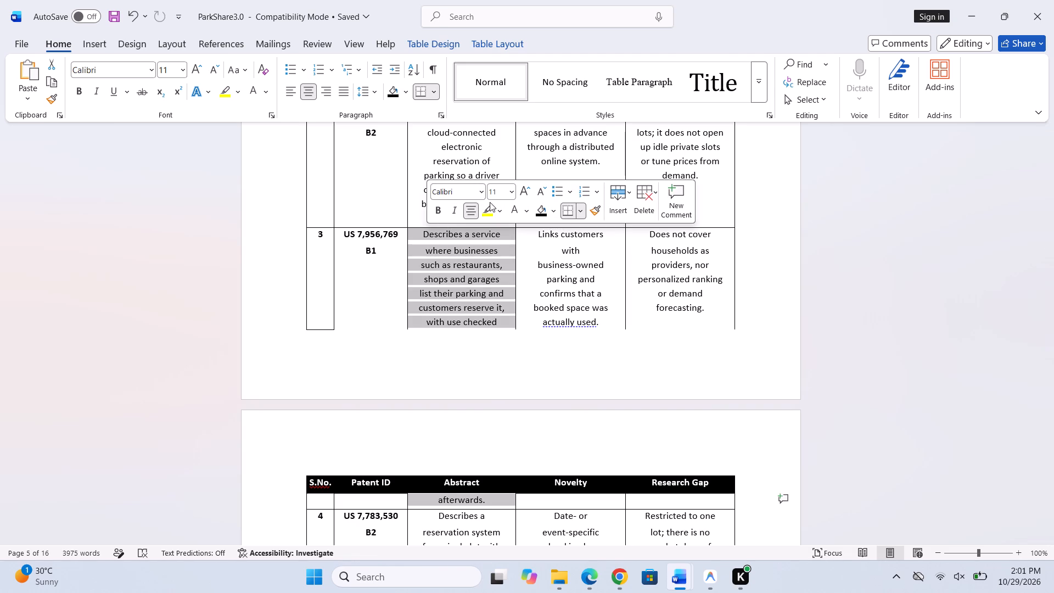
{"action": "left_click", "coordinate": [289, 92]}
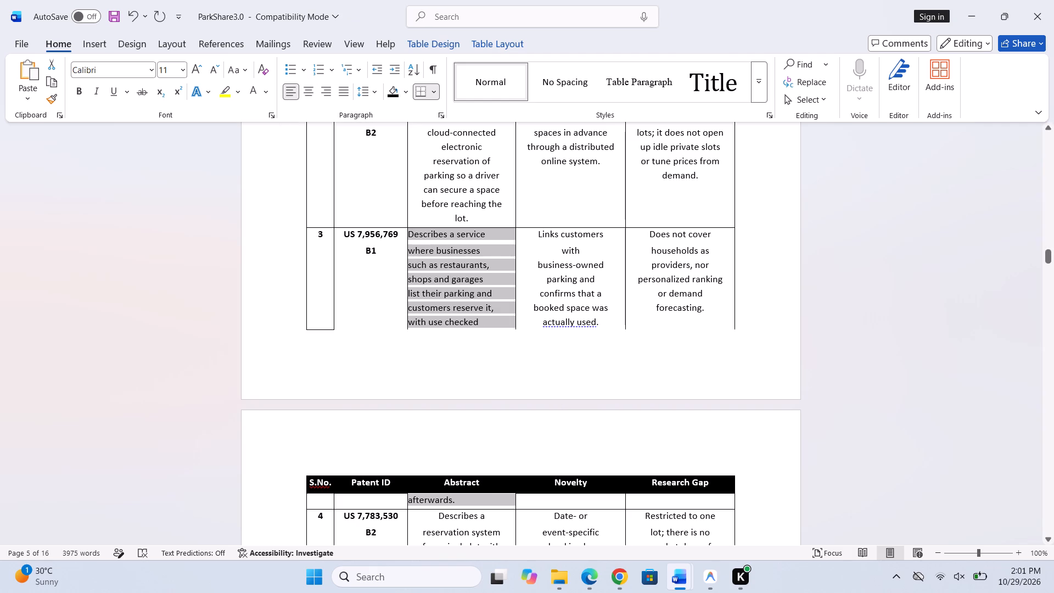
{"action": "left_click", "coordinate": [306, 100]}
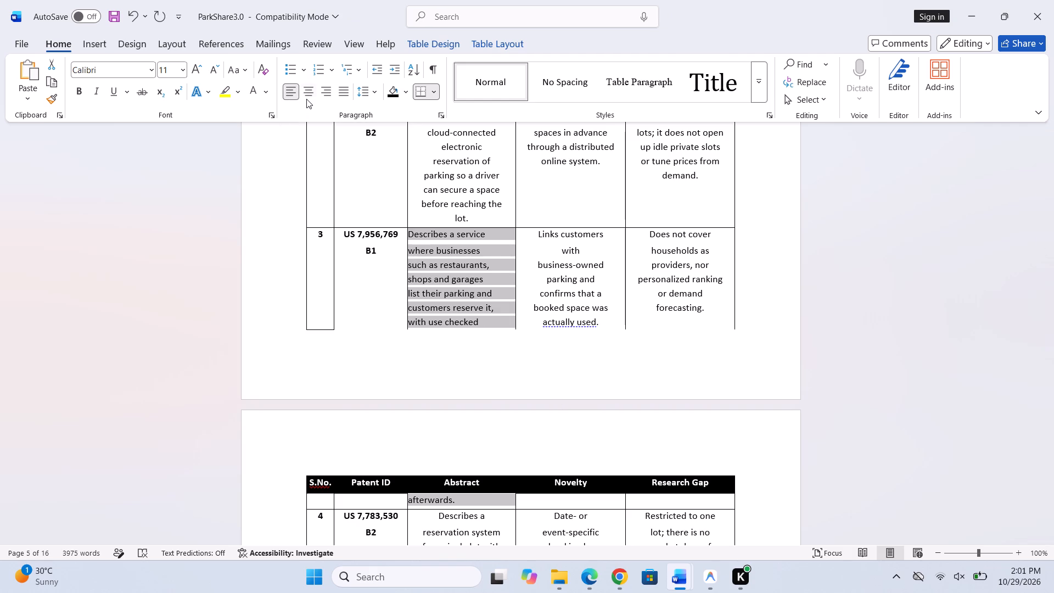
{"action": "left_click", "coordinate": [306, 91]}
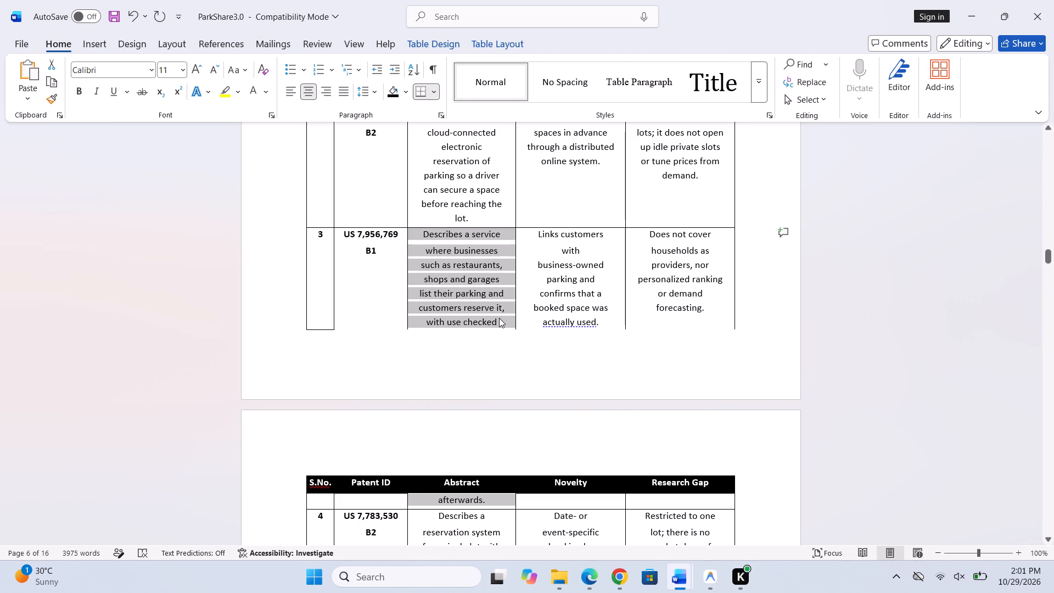
Replace "Describes a" with "A" at the start of row 3's abstract and left-align that line.
{"action": "left_click", "coordinate": [476, 230]}
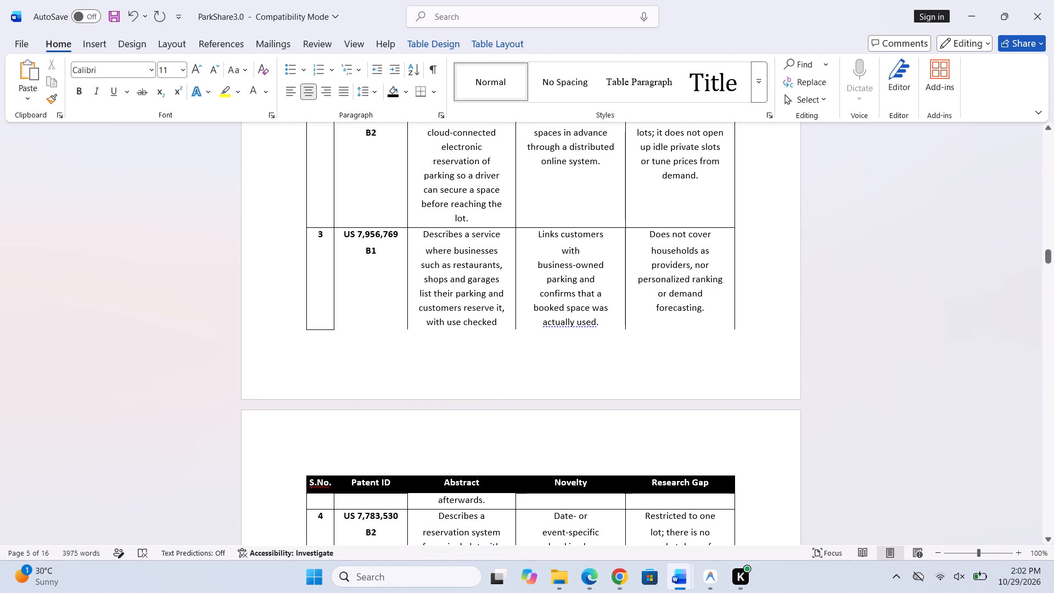
{"action": "left_click", "coordinate": [470, 236]}
{"action": "key", "text": "BackSpace"}
{"action": "key", "text": "BackSpace"}
{"action": "key", "text": "BackSpace"}
{"action": "key", "text": "BackSpace"}
{"action": "key", "text": "BackSpace"}
{"action": "key", "text": "BackSpace"}
{"action": "key", "text": "BackSpace"}
{"action": "key", "text": "BackSpace"}
{"action": "key", "text": "BackSpace"}
{"action": "key", "text": "BackSpace"}
{"action": "key", "text": "BackSpace"}
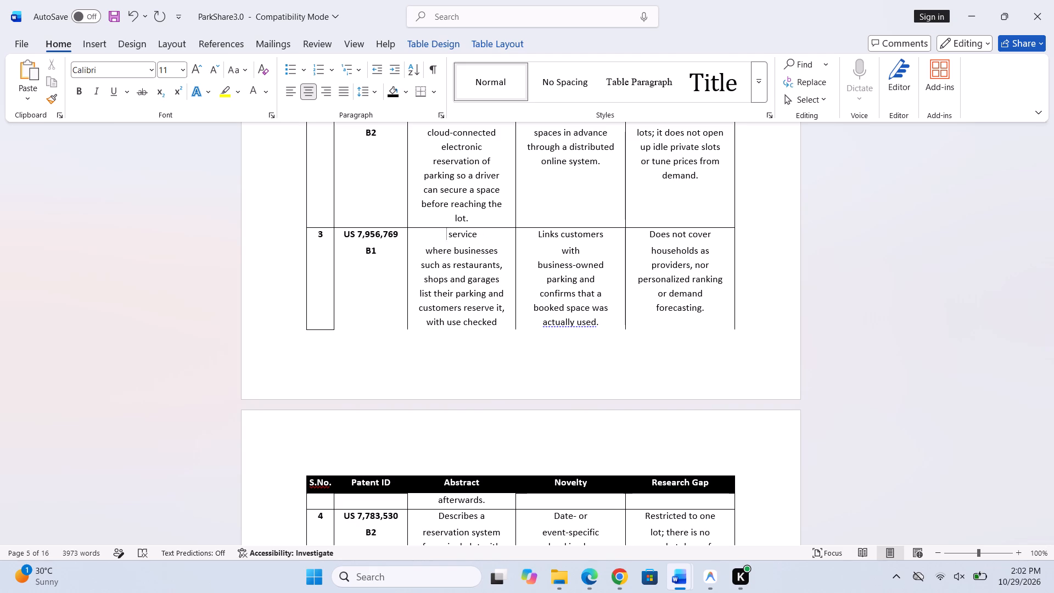
{"action": "key", "text": "shift+a"}
{"action": "key", "text": "Left"}
{"action": "key", "text": "BackSpace"}
Left-align the last line of row 3's abstract on page 6 and delete the word "afterwards".
{"action": "left_click", "coordinate": [434, 503]}
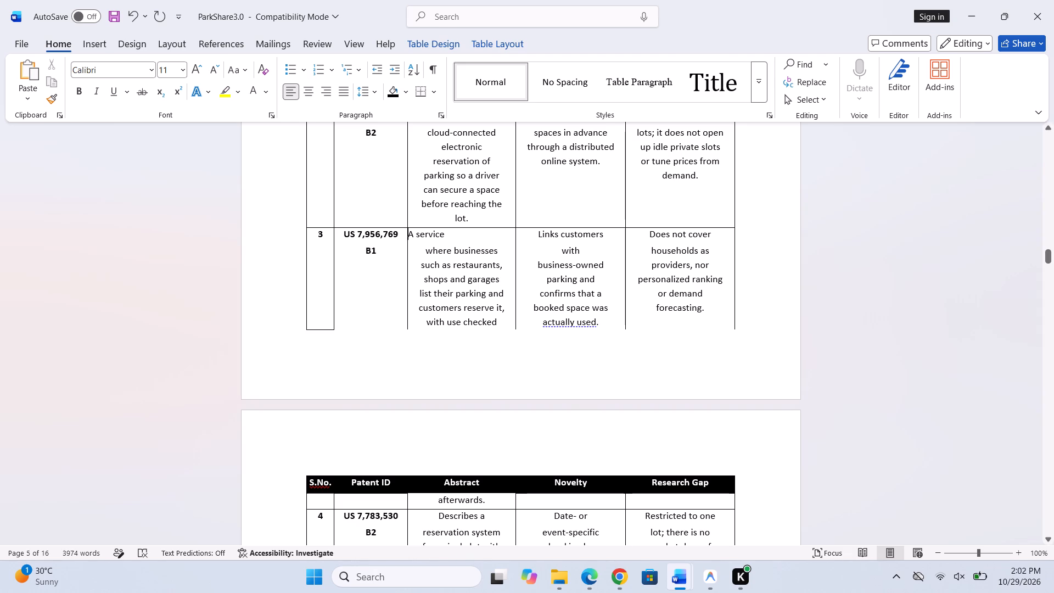
{"action": "key", "text": "BackSpace"}
{"action": "key", "text": "BackSpace"}
{"action": "key", "text": "BackSpace"}
{"action": "left_click_drag", "start_coordinate": [451, 500], "coordinate": [424, 500]}
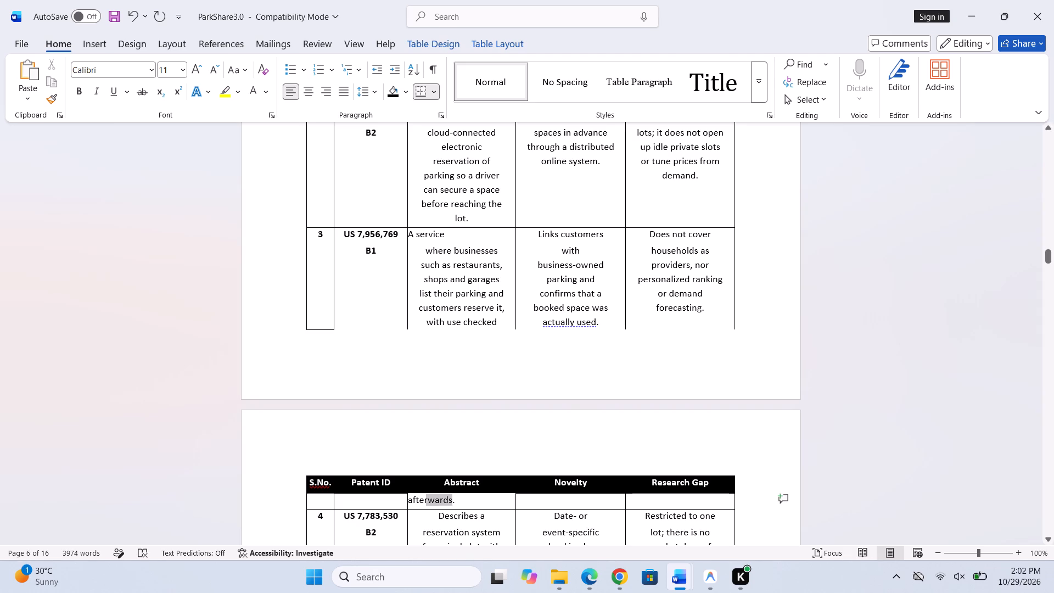
{"action": "left_click_drag", "start_coordinate": [424, 500], "coordinate": [408, 500]}
{"action": "key", "text": "BackSpace"}
Left-align the "where businesses" line in row 3's abstract.
{"action": "left_click", "coordinate": [425, 253]}
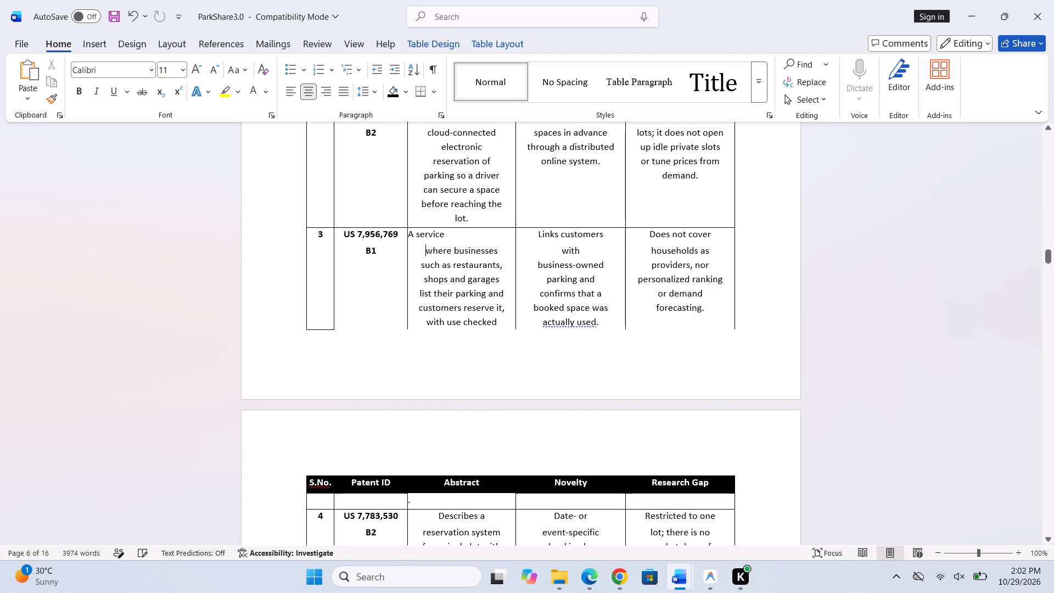
{"action": "key", "text": "BackSpace"}
{"action": "key", "text": "BackSpace"}
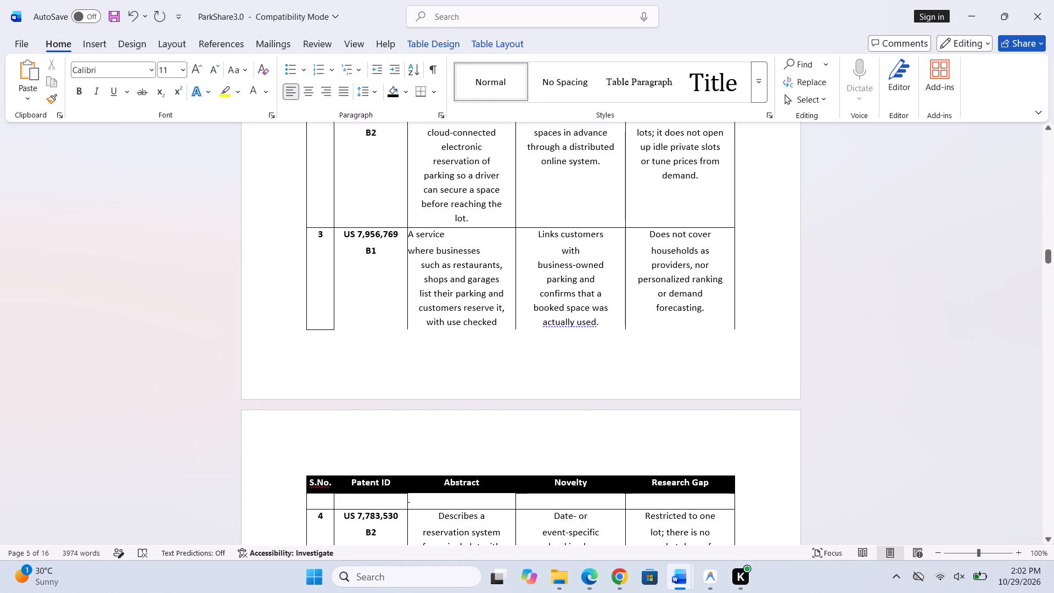
Append "where" after "A service" on the first line of row 3's abstract.
{"action": "left_click", "coordinate": [458, 238]}
{"action": "key", "text": "space"}
{"action": "type", "text": "where"}
{"action": "key", "text": "space"}
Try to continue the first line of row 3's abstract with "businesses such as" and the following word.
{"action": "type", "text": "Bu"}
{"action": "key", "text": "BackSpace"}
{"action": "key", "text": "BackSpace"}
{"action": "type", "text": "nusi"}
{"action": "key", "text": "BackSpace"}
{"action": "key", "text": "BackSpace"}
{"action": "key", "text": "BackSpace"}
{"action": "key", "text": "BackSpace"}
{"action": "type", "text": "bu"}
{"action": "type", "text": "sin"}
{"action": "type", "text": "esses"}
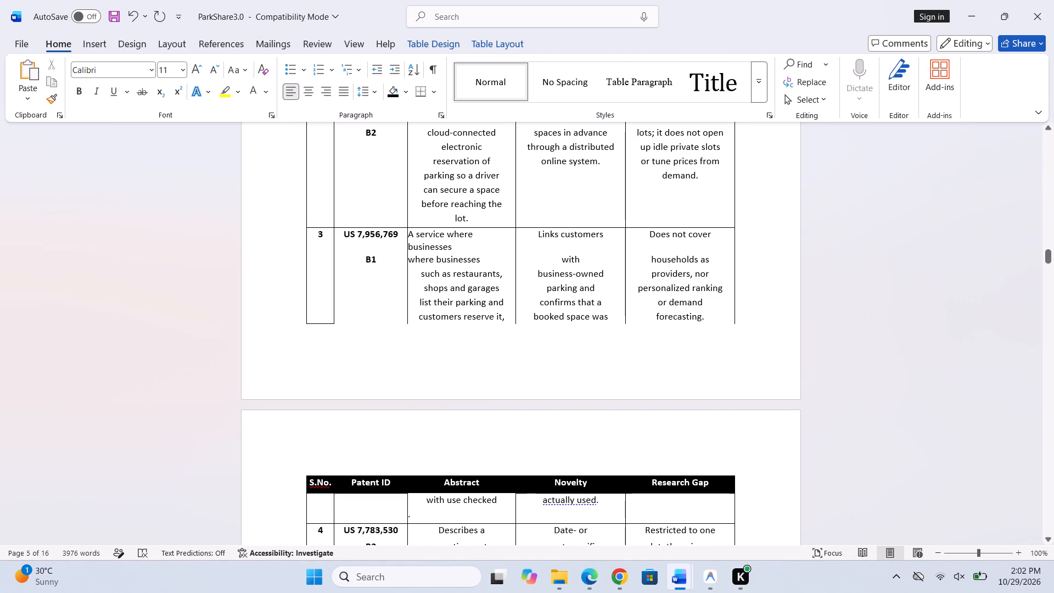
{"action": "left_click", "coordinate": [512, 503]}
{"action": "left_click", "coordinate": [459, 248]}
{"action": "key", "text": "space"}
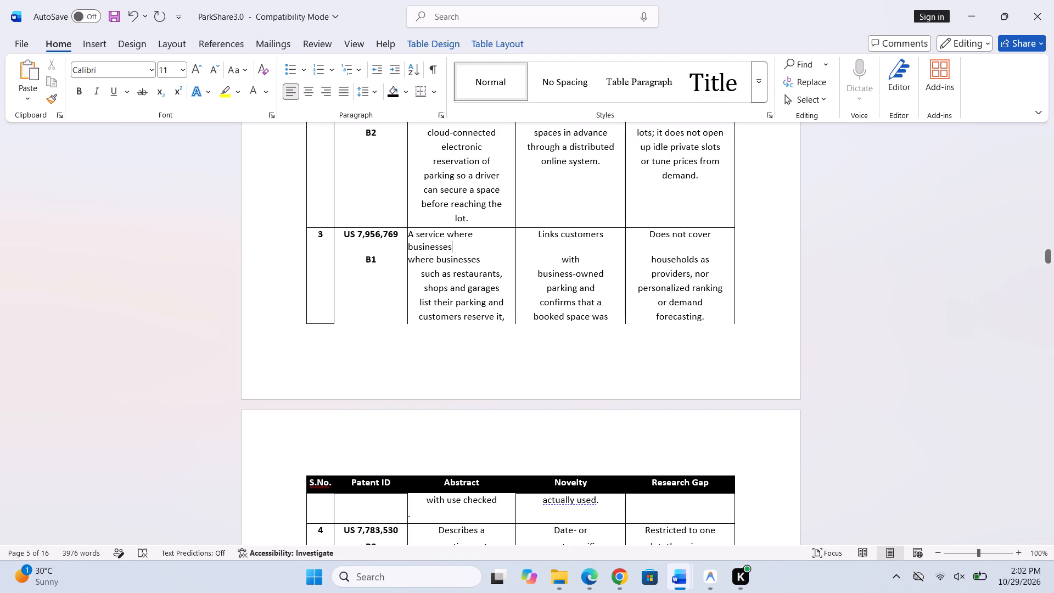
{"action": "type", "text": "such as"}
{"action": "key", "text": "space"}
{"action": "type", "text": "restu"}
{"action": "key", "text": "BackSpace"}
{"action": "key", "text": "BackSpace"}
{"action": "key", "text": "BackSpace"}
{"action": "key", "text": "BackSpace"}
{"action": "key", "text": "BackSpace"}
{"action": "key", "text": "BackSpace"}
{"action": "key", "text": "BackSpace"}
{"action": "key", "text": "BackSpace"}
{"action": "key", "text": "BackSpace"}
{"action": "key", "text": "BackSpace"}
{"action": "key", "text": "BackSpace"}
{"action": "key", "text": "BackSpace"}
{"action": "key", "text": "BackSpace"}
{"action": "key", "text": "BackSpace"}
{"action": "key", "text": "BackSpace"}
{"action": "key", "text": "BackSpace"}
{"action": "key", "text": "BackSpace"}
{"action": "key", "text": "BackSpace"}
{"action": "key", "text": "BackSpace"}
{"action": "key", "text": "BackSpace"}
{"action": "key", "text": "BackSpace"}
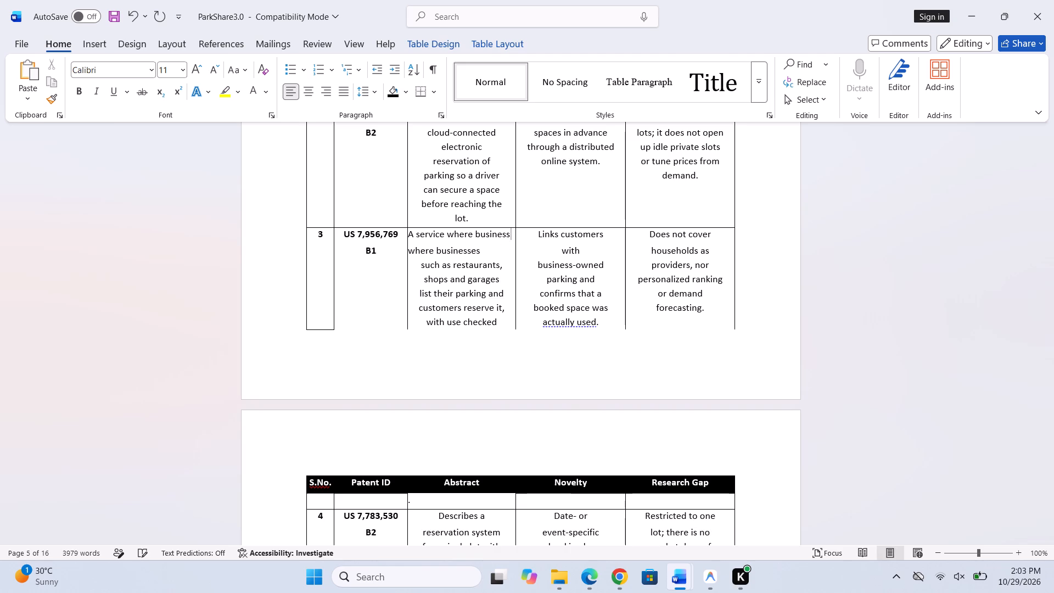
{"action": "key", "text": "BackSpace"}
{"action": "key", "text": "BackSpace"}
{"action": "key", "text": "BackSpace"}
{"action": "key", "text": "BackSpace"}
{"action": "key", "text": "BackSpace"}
Delete the duplicated "where" before "businesses" on the second line of row 3's abstract.
{"action": "left_click", "coordinate": [435, 249]}
{"action": "key", "text": "BackSpace"}
{"action": "key", "text": "BackSpace"}
{"action": "key", "text": "BackSpace"}
{"action": "key", "text": "BackSpace"}
{"action": "key", "text": "BackSpace"}
Append "such as" after "businesses" on the second line of row 3's abstract.
{"action": "key", "text": "Right"}
{"action": "key", "text": "Right"}
{"action": "key", "text": "Right"}
{"action": "key", "text": "Right"}
{"action": "key", "text": "Right"}
{"action": "key", "text": "Right"}
{"action": "key", "text": "Right"}
{"action": "key", "text": "Right"}
{"action": "key", "text": "Right"}
{"action": "key", "text": "Right"}
{"action": "key", "text": "Right"}
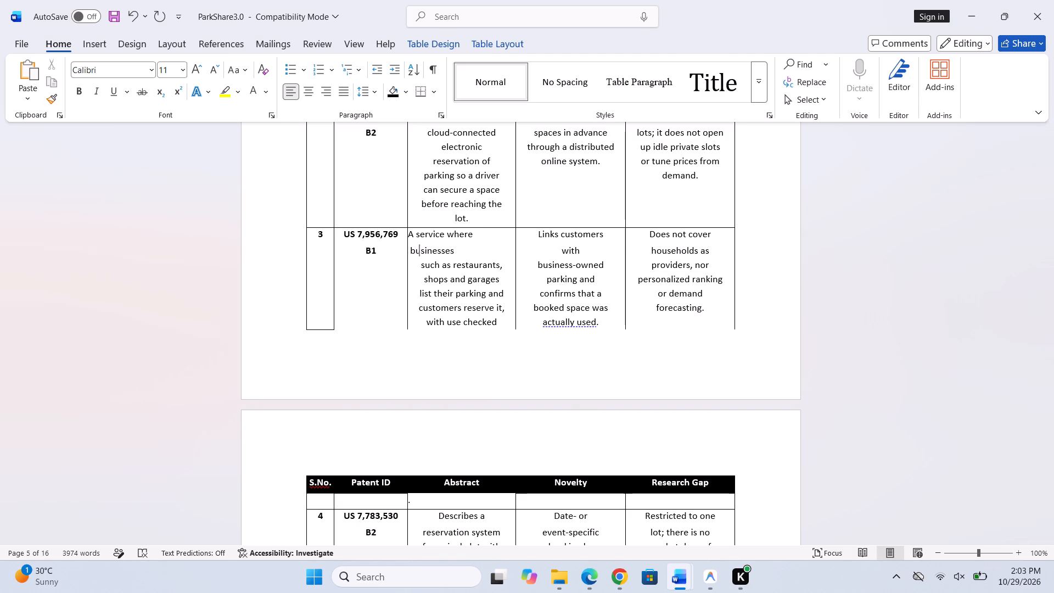
{"action": "key", "text": "Right"}
{"action": "key", "text": "Left"}
{"action": "key", "text": "space"}
{"action": "type", "text": "such as"}
{"action": "key", "text": "space"}
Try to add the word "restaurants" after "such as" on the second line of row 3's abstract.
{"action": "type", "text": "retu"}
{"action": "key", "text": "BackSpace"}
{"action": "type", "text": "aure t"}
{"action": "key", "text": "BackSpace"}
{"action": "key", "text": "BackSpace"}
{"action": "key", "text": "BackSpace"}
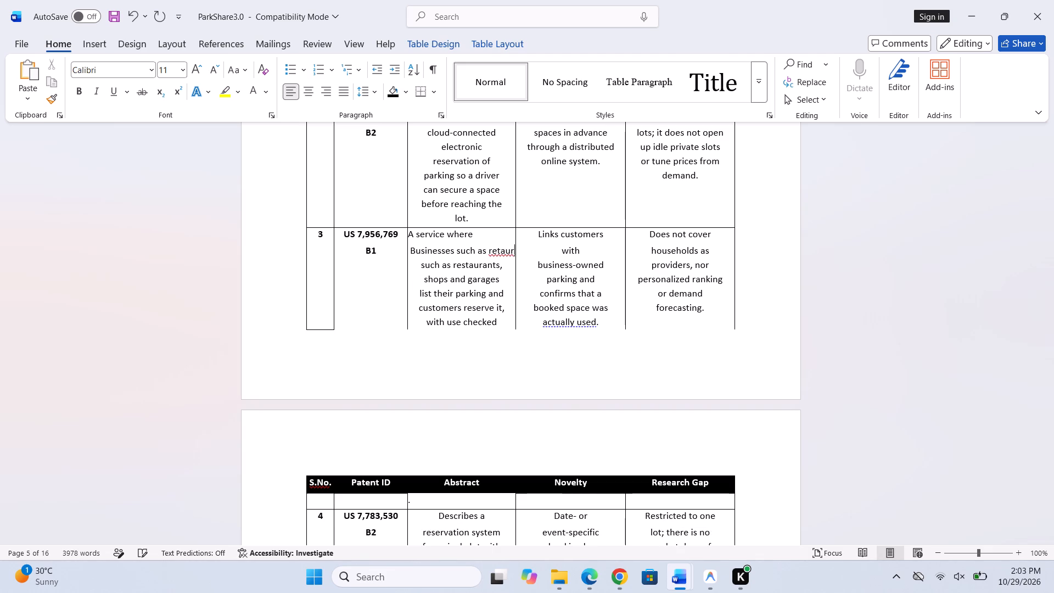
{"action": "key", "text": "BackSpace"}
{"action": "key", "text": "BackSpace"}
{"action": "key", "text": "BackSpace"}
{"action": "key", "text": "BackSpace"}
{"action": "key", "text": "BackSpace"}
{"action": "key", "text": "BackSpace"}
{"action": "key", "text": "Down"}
Delete the duplicated "such as" before "restaurants," on the third line of row 3's abstract and left-align that line.
{"action": "key", "text": "Left"}
{"action": "key", "text": "Left"}
{"action": "key", "text": "Left"}
{"action": "key", "text": "Left"}
{"action": "key", "text": "Left"}
{"action": "key", "text": "Left"}
{"action": "key", "text": "Left"}
{"action": "key", "text": "Left"}
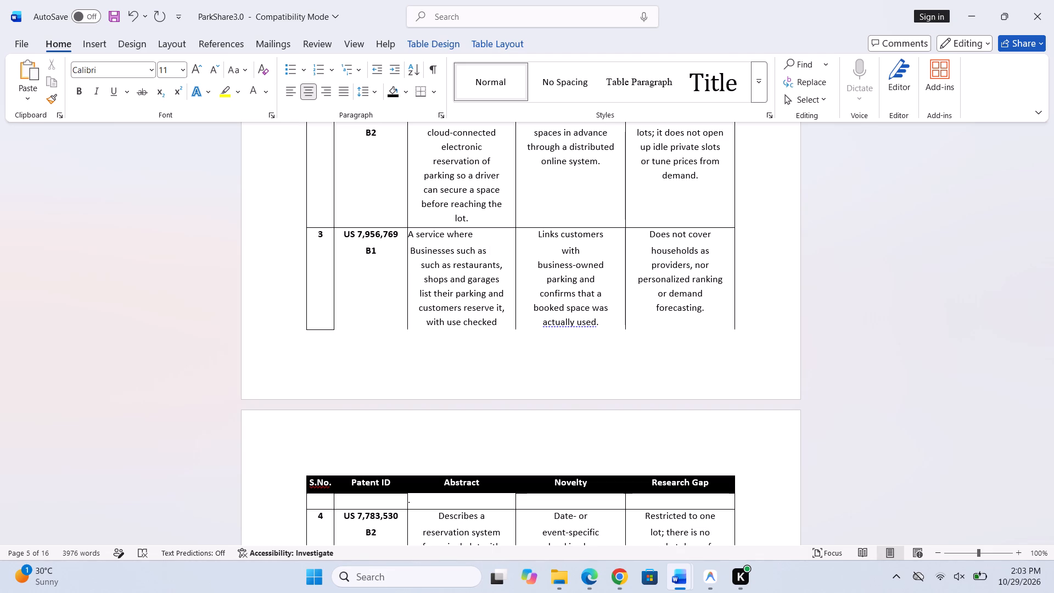
{"action": "key", "text": "BackSpace"}
{"action": "key", "text": "BackSpace"}
{"action": "key", "text": "BackSpace"}
{"action": "key", "text": "BackSpace"}
{"action": "key", "text": "BackSpace"}
{"action": "key", "text": "BackSpace"}
{"action": "key", "text": "BackSpace"}
{"action": "key", "text": "BackSpace"}
{"action": "key", "text": "BackSpace"}
Append "shops and" after "restaurants," on the third line of row 3's abstract.
{"action": "key", "text": "Right"}
{"action": "key", "text": "Right"}
{"action": "key", "text": "Right"}
{"action": "key", "text": "Right"}
{"action": "key", "text": "Right"}
{"action": "key", "text": "Right"}
{"action": "key", "text": "Right"}
{"action": "key", "text": "Right"}
{"action": "key", "text": "Right"}
{"action": "key", "text": "Right"}
{"action": "key", "text": "Right"}
{"action": "key", "text": "Right"}
{"action": "key", "text": "Right"}
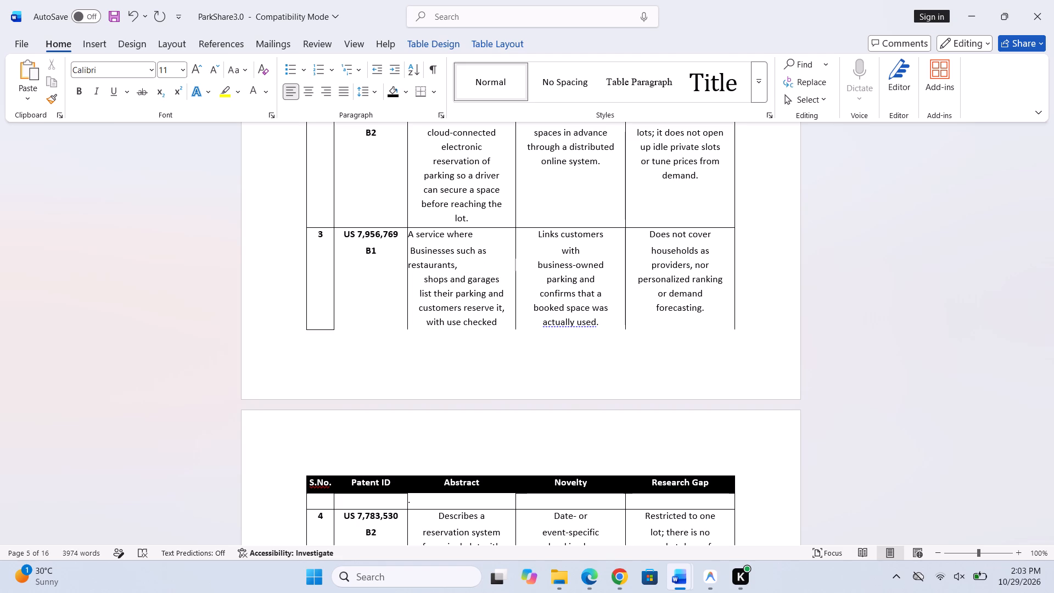
{"action": "key", "text": "Left"}
{"action": "type", "text": "shops"}
{"action": "key", "text": "space"}
{"action": "type", "text": "and"}
Delete the duplicated "shops and" before "garages" on the fourth line of row 3's abstract and left-align that line.
{"action": "key", "text": "Down"}
{"action": "key", "text": "Left"}
{"action": "key", "text": "Left"}
{"action": "key", "text": "Left"}
{"action": "key", "text": "Left"}
{"action": "key", "text": "Left"}
{"action": "key", "text": "Left"}
{"action": "key", "text": "BackSpace"}
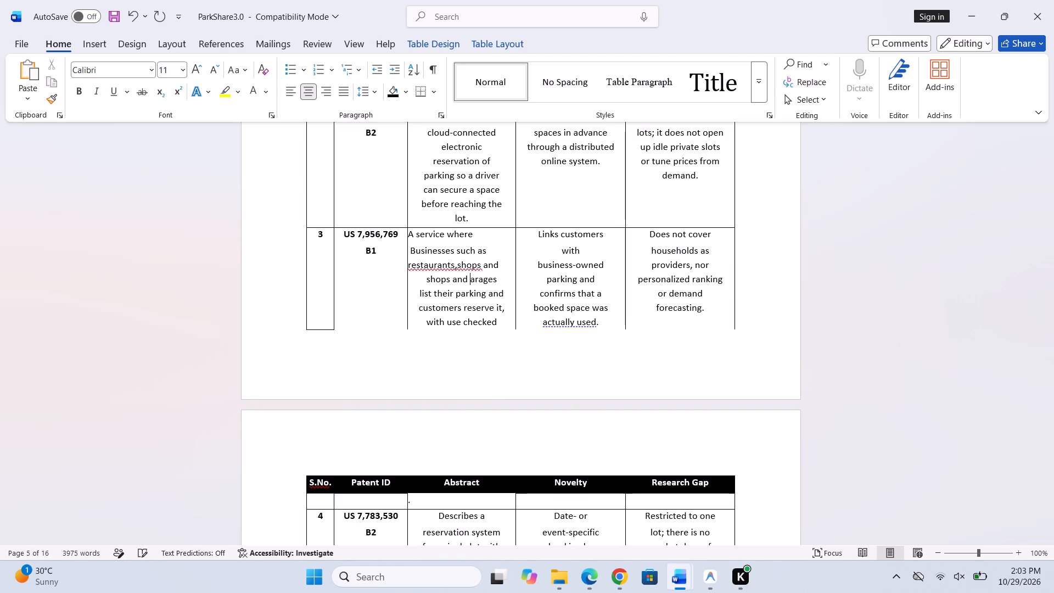
{"action": "key", "text": "BackSpace"}
{"action": "key", "text": "BackSpace"}
{"action": "key", "text": "BackSpace"}
{"action": "key", "text": "BackSpace"}
{"action": "key", "text": "BackSpace"}
{"action": "key", "text": "BackSpace"}
{"action": "key", "text": "BackSpace"}
{"action": "key", "text": "BackSpace"}
{"action": "key", "text": "BackSpace"}
{"action": "key", "text": "BackSpace"}
{"action": "key", "text": "a"}
{"action": "key", "text": "BackSpace"}
{"action": "key", "text": "g"}
{"action": "key", "text": "Left"}
{"action": "key", "text": "BackSpace"}
Append "list their parking" after "garages" on the fourth line of row 3's abstract.
{"action": "key", "text": "Right"}
{"action": "key", "text": "Right"}
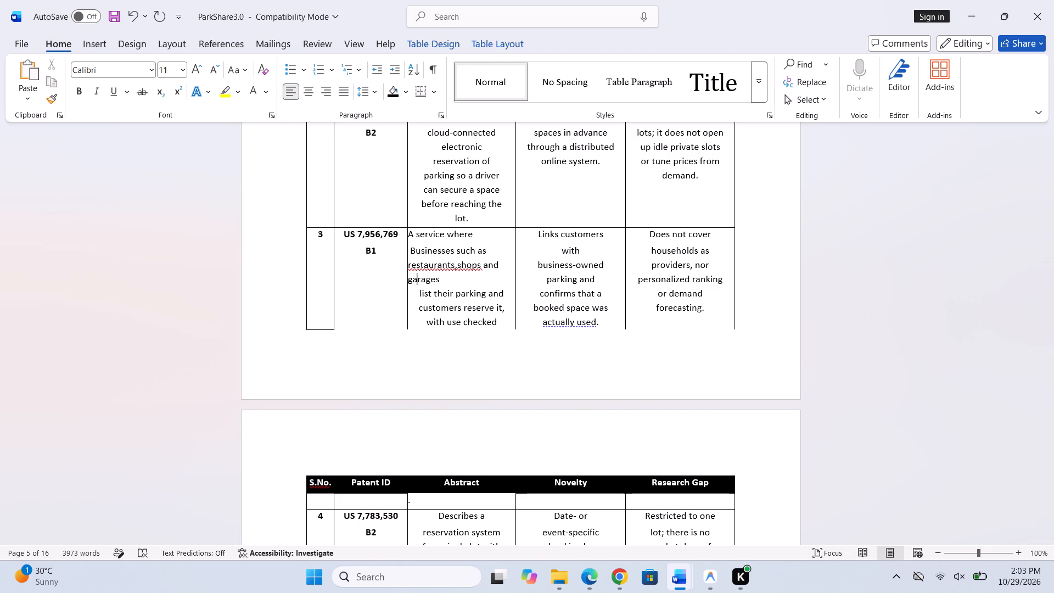
{"action": "key", "text": "Right"}
{"action": "key", "text": "Right"}
{"action": "key", "text": "Right"}
{"action": "key", "text": "Right"}
{"action": "key", "text": "Right"}
{"action": "key", "text": "space"}
{"action": "type", "text": "lis"}
{"action": "type", "text": "t"}
{"action": "key", "text": "space"}
{"action": "type", "text": "their"}
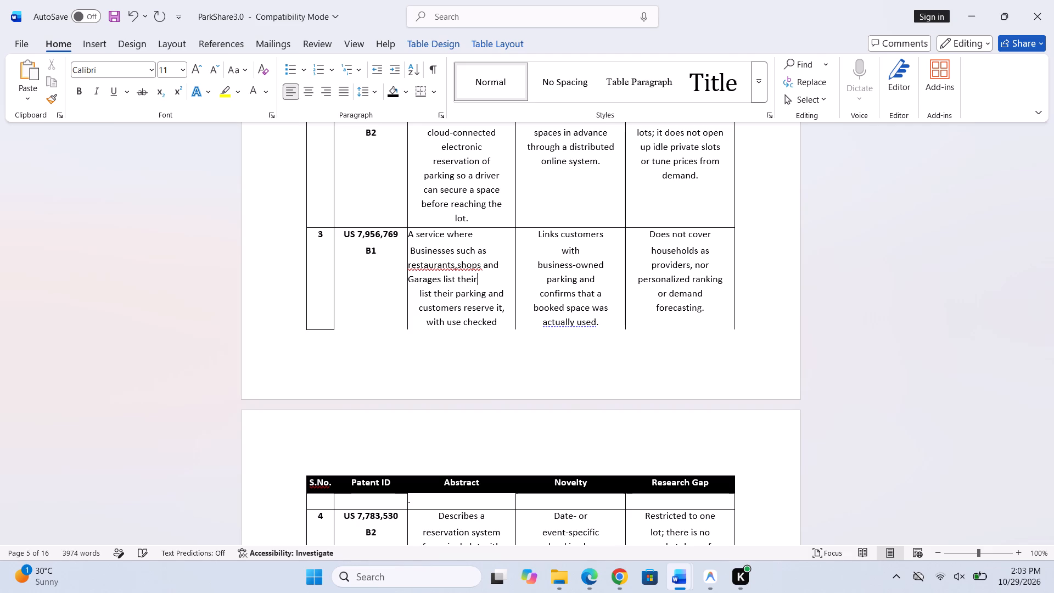
{"action": "key", "text": "space"}
{"action": "type", "text": "parking"}
Delete the duplicated "list their parking" from the fifth line of row 3's abstract, keeping only "and", and left-align it.
{"action": "key", "text": "Down"}
{"action": "key", "text": "Left"}
{"action": "key", "text": "Left"}
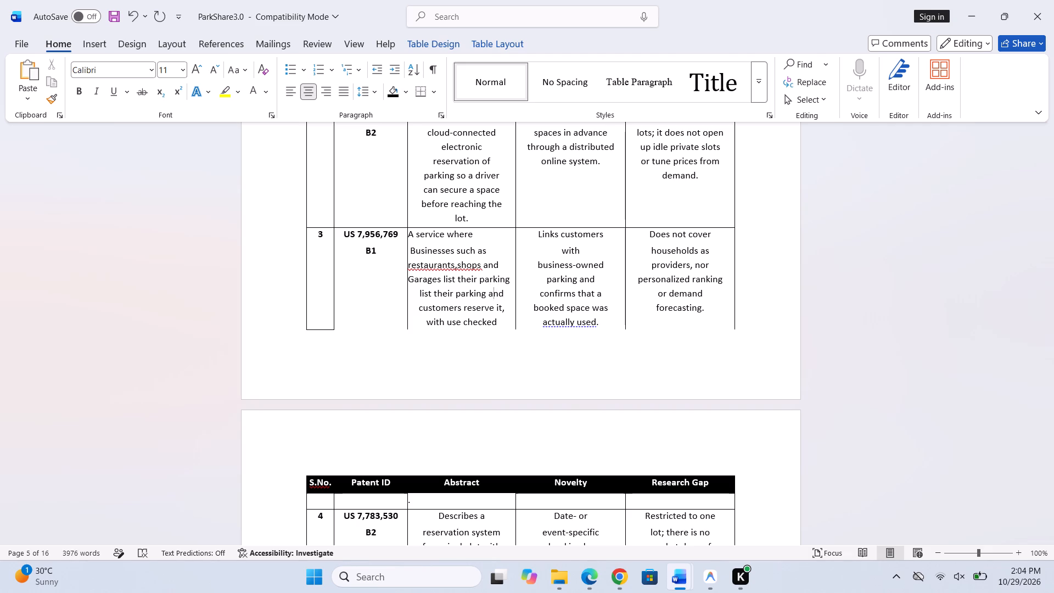
{"action": "key", "text": "BackSpace"}
{"action": "key", "text": "BackSpace"}
{"action": "key", "text": "BackSpace"}
{"action": "key", "text": "BackSpace"}
{"action": "key", "text": "BackSpace"}
{"action": "key", "text": "BackSpace"}
{"action": "key", "text": "BackSpace"}
{"action": "key", "text": "BackSpace"}
{"action": "key", "text": "BackSpace"}
{"action": "key", "text": "BackSpace"}
{"action": "key", "text": "BackSpace"}
{"action": "key", "text": "BackSpace"}
{"action": "key", "text": "BackSpace"}
{"action": "key", "text": "BackSpace"}
{"action": "key", "text": "BackSpace"}
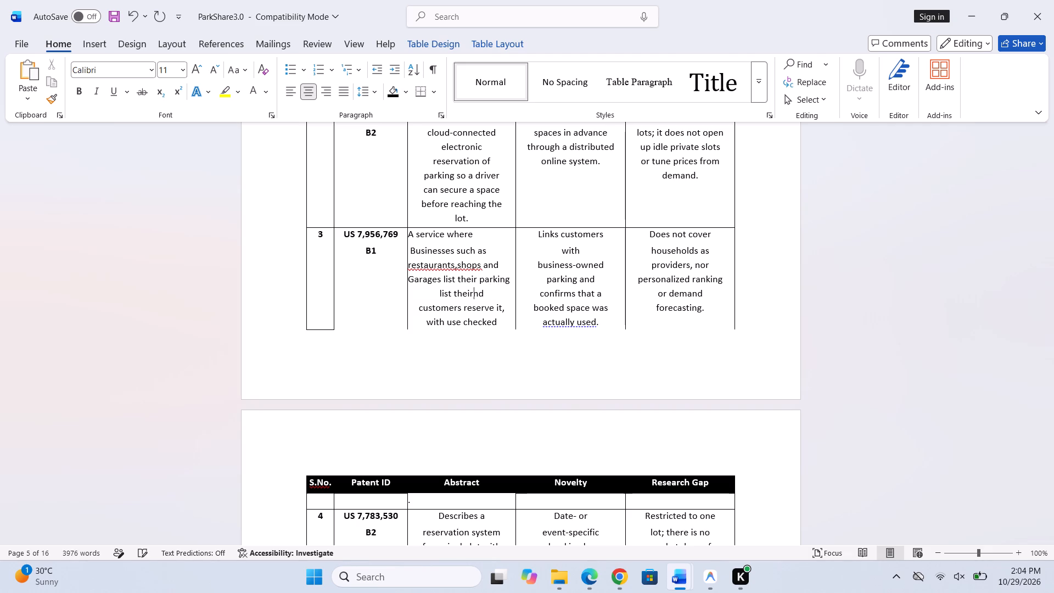
{"action": "key", "text": "BackSpace"}
{"action": "key", "text": "BackSpace"}
{"action": "key", "text": "BackSpace"}
{"action": "key", "text": "BackSpace"}
{"action": "key", "text": "BackSpace"}
{"action": "key", "text": "a"}
{"action": "key", "text": "Left"}
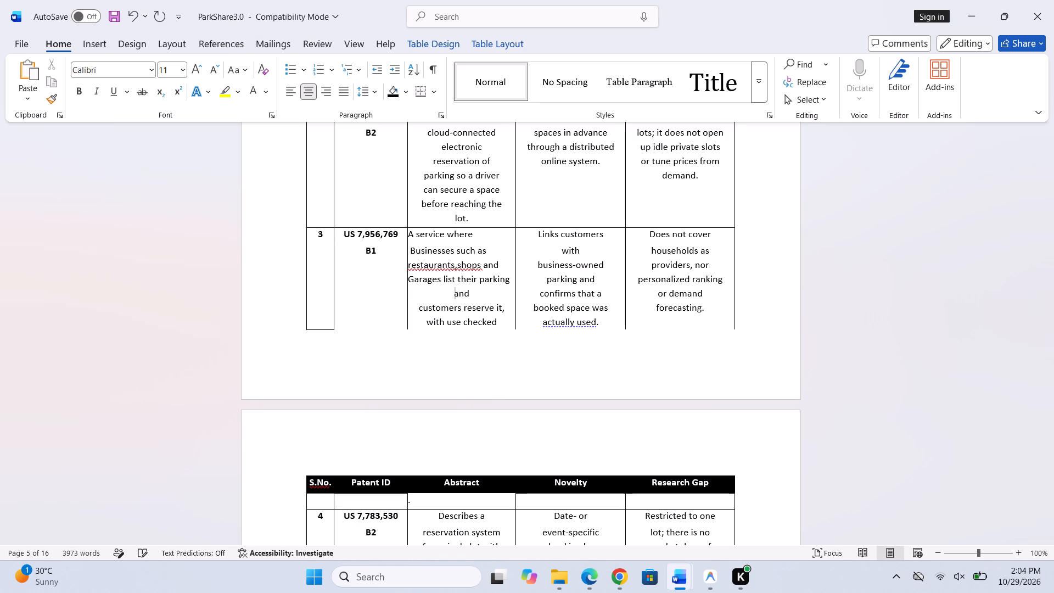
{"action": "key", "text": "BackSpace"}
{"action": "key", "text": "Down"}
{"action": "key", "text": "Down"}
{"action": "key", "text": "Up"}
Correct "restaurants,shops" in row 3's abstract to the suggested spelling "restaurants, shops".
{"action": "left_click", "coordinate": [448, 267]}
{"action": "left_click", "coordinate": [457, 311]}
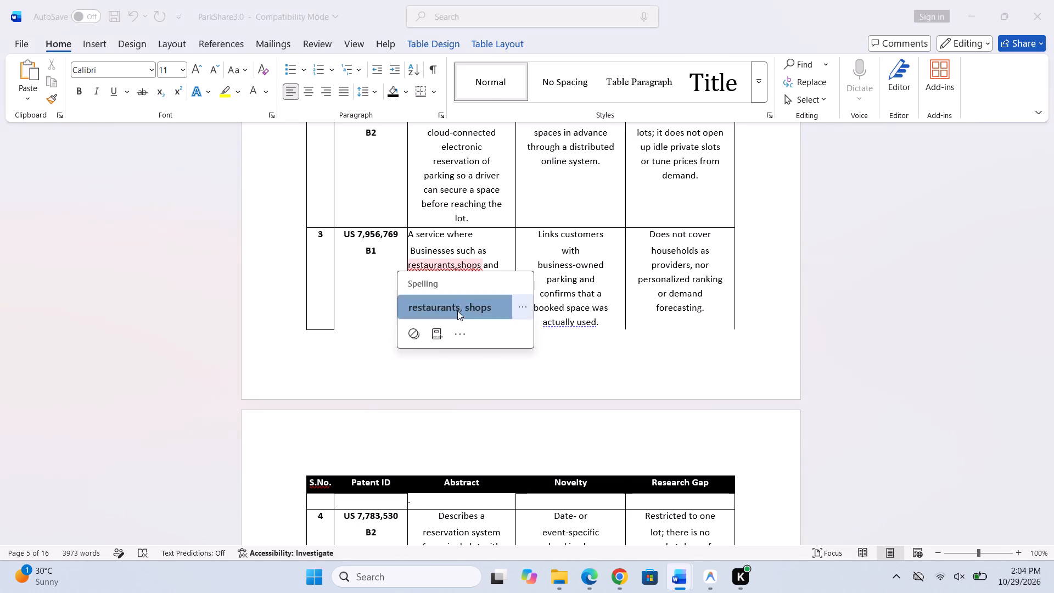
Append "customers reserve it," after "and" on the fifth line of row 3's abstract.
{"action": "left_click", "coordinate": [441, 299]}
{"action": "key", "text": "space"}
{"action": "type", "text": "cur"}
{"action": "key", "text": "BackSpace"}
{"action": "type", "text": "stomer"}
{"action": "type", "text": "s reser"}
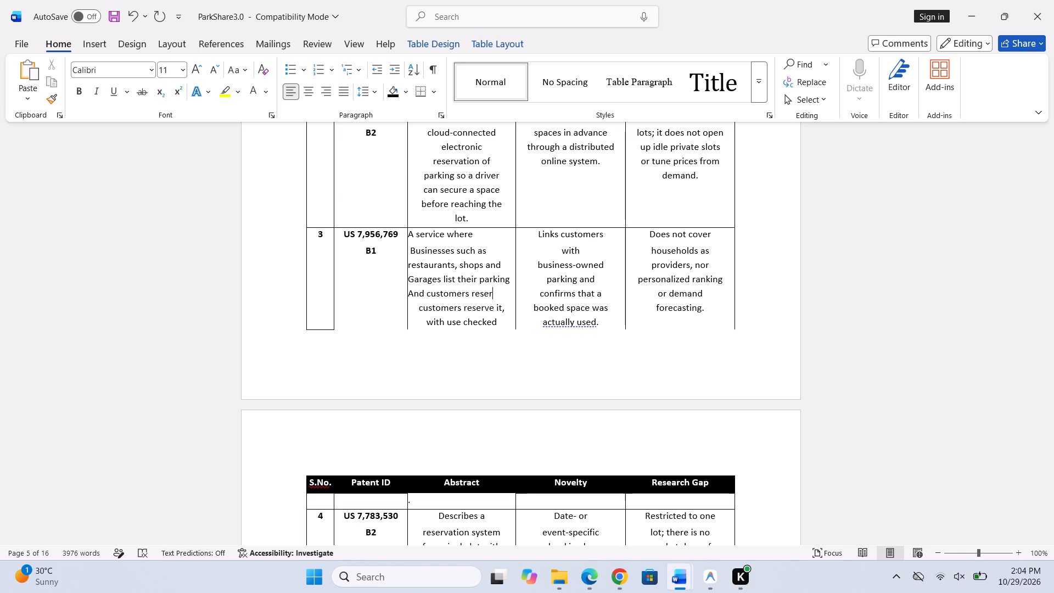
{"action": "type", "text": "ve"}
{"action": "key", "text": "space"}
{"action": "type", "text": "it"}
{"action": "key", "text": "comma"}
Delete the duplicated "customers reserve it," from the sixth line of row 3's abstract.
{"action": "key", "text": "Down"}
{"action": "key", "text": "BackSpace"}
{"action": "key", "text": "BackSpace"}
{"action": "key", "text": "BackSpace"}
{"action": "key", "text": "BackSpace"}
{"action": "key", "text": "BackSpace"}
{"action": "key", "text": "BackSpace"}
{"action": "key", "text": "BackSpace"}
{"action": "key", "text": "BackSpace"}
{"action": "key", "text": "BackSpace"}
{"action": "key", "text": "BackSpace"}
{"action": "key", "text": "BackSpace"}
{"action": "key", "text": "BackSpace"}
{"action": "key", "text": "BackSpace"}
{"action": "key", "text": "BackSpace"}
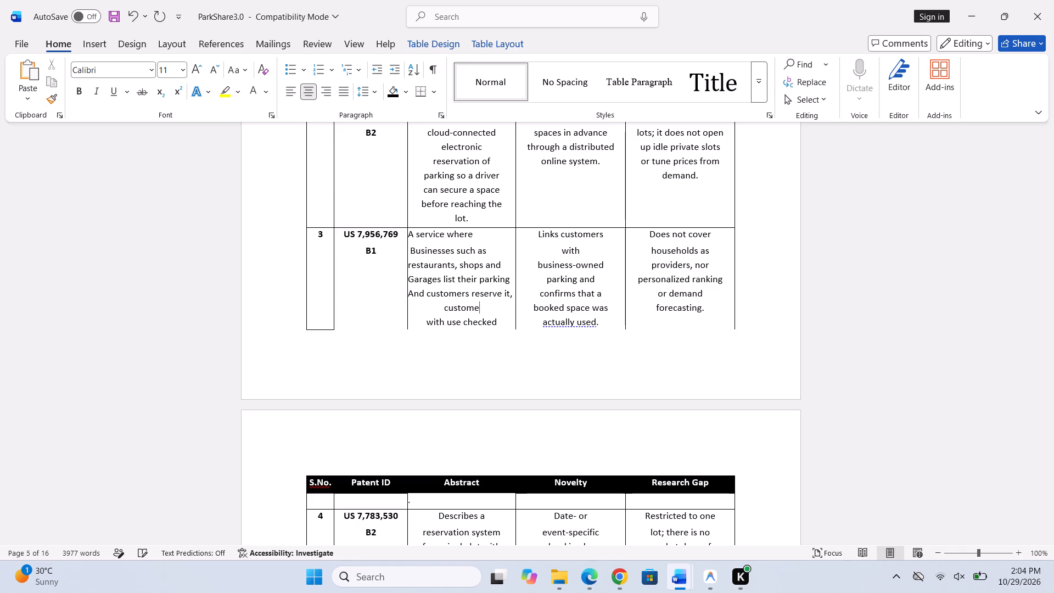
{"action": "key", "text": "BackSpace"}
{"action": "key", "text": "BackSpace"}
{"action": "key", "text": "BackSpace"}
{"action": "key", "text": "BackSpace"}
{"action": "key", "text": "BackSpace"}
{"action": "key", "text": "BackSpace"}
{"action": "key", "text": "BackSpace"}
Copy "with use checked" from the last line of row 3's abstract on this page into the empty line above it.
{"action": "left_click", "coordinate": [500, 323]}
{"action": "left_click_drag", "start_coordinate": [500, 322], "coordinate": [420, 317]}
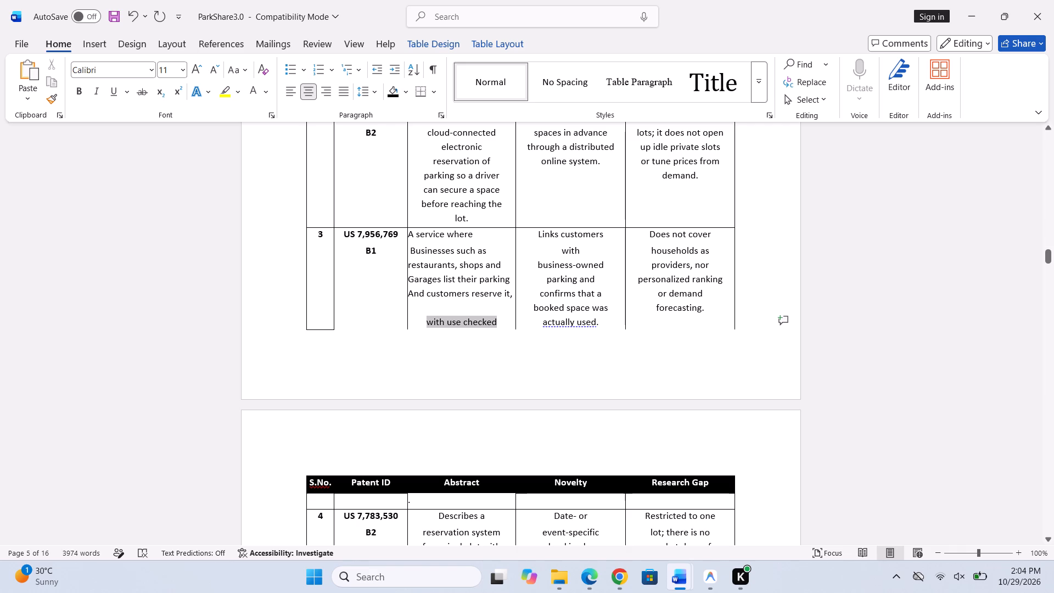
{"action": "key", "text": "ctrl+c"}
{"action": "left_click", "coordinate": [425, 306]}
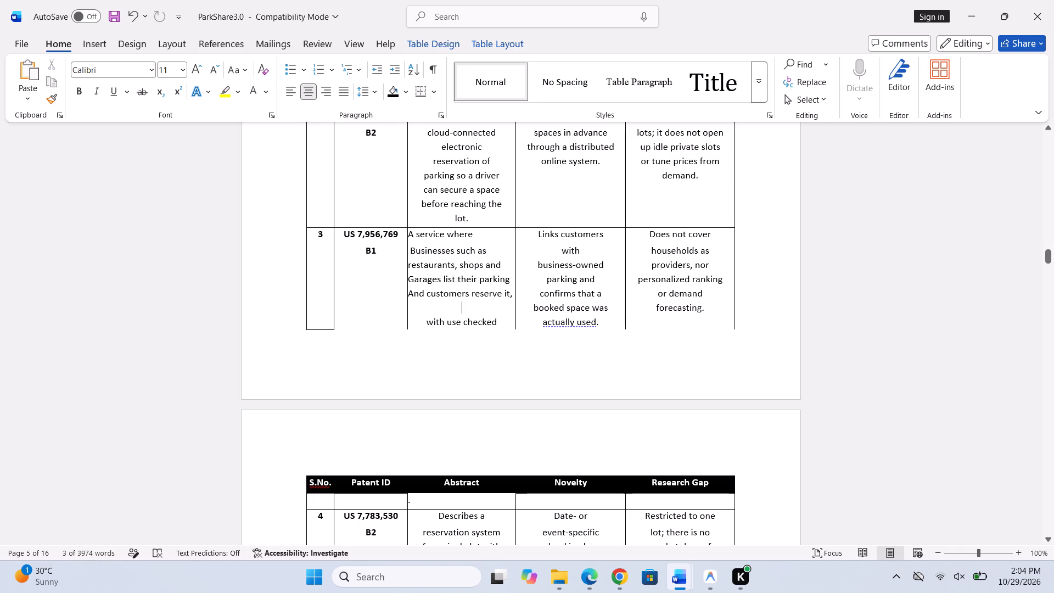
{"action": "key", "text": "ctrl+v"}
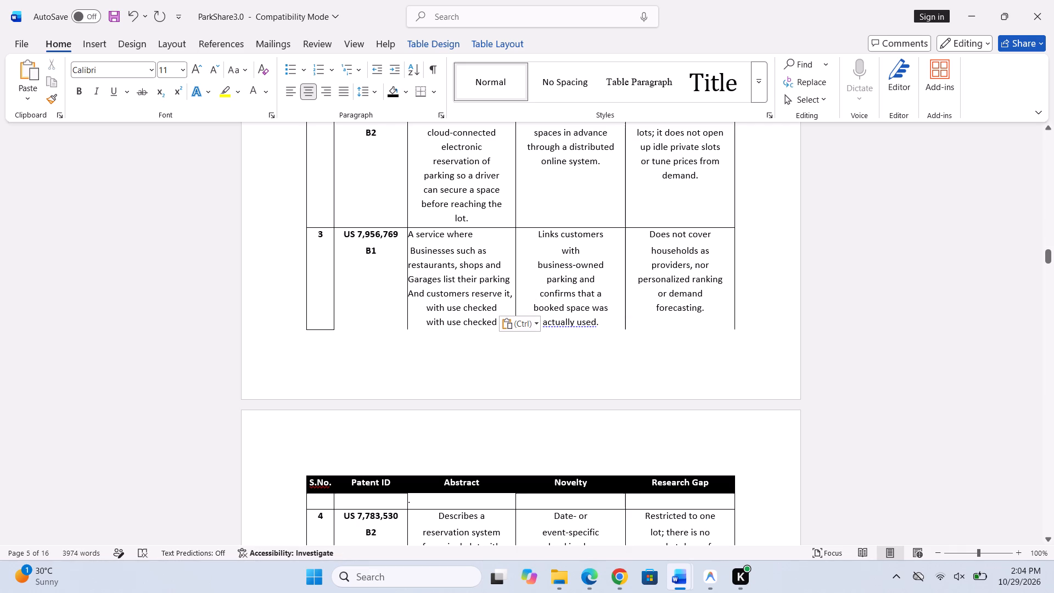
Replace the duplicated "with use checked" on the last line of row 3's abstract with "afterwards".
{"action": "left_click", "coordinate": [466, 342]}
{"action": "left_click", "coordinate": [503, 287]}
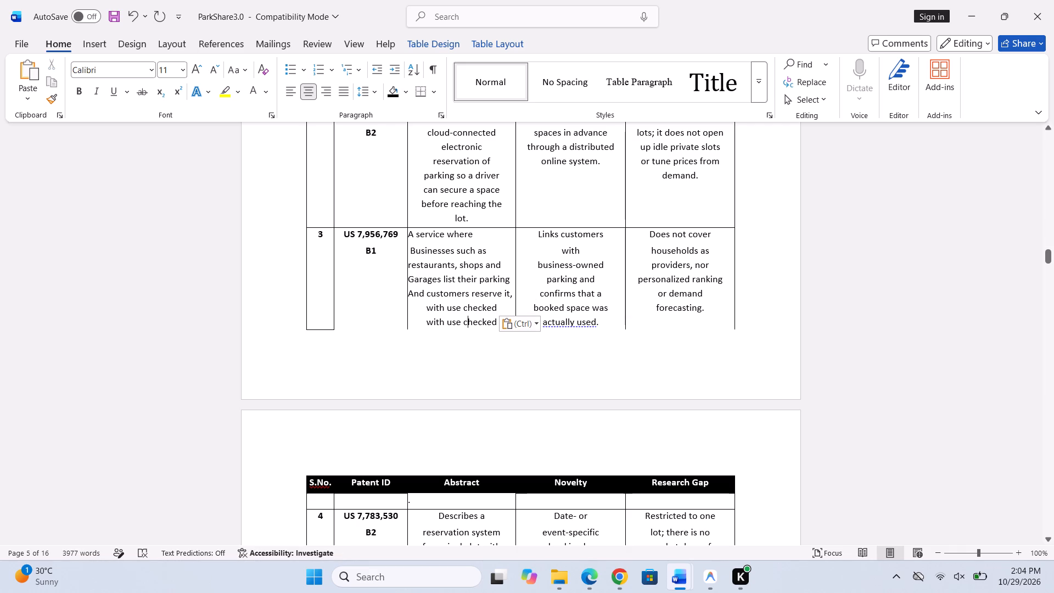
{"action": "left_click", "coordinate": [501, 290]}
{"action": "left_click", "coordinate": [486, 325]}
{"action": "left_click_drag", "start_coordinate": [496, 322], "coordinate": [422, 316]}
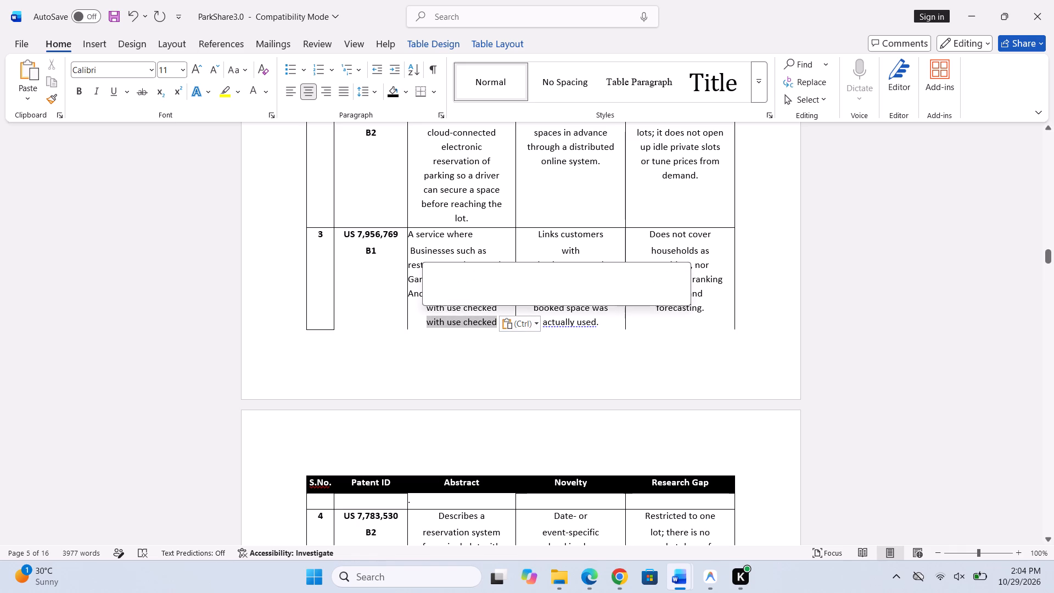
{"action": "key", "text": "BackSpace"}
{"action": "type", "text": "after"}
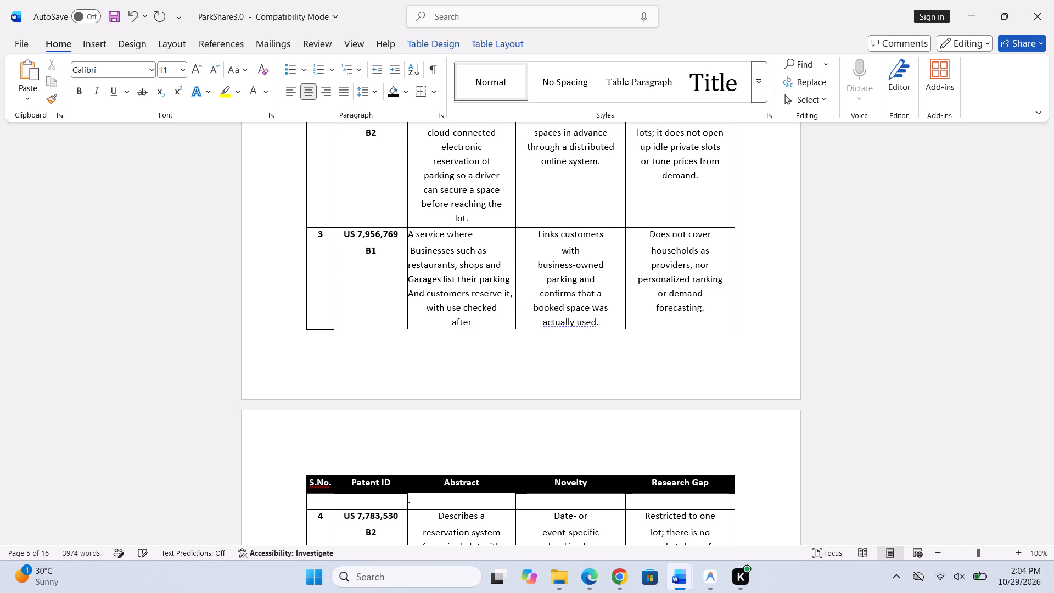
{"action": "type", "text": "wards"}
Delete the nearly empty table row between the repeated header and row 4 on the following page.
{"action": "left_click", "coordinate": [307, 502]}
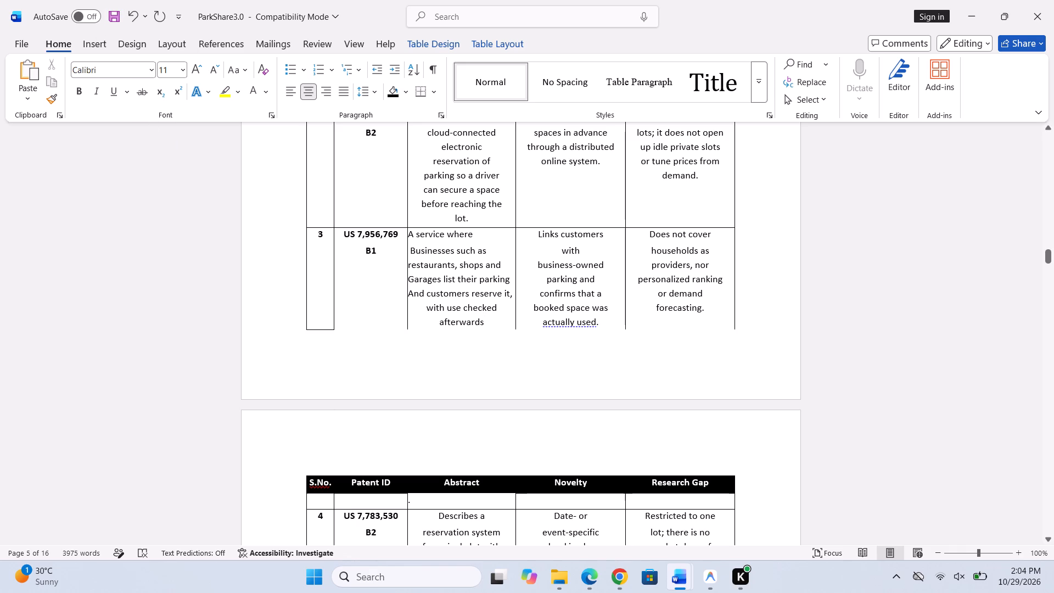
{"action": "left_click", "coordinate": [301, 502]}
{"action": "left_click", "coordinate": [301, 502]}
{"action": "left_click", "coordinate": [287, 498]}
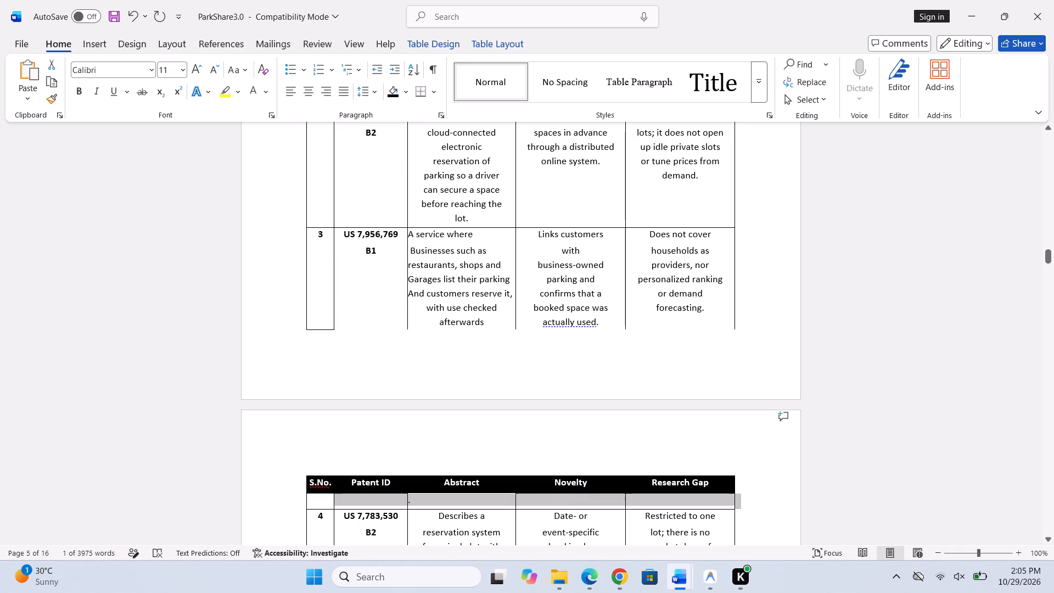
{"action": "left_click", "coordinate": [294, 497]}
{"action": "left_click_drag", "start_coordinate": [287, 497], "coordinate": [403, 505]}
{"action": "left_click", "coordinate": [270, 494]}
{"action": "left_click_drag", "start_coordinate": [306, 502], "coordinate": [576, 497]}
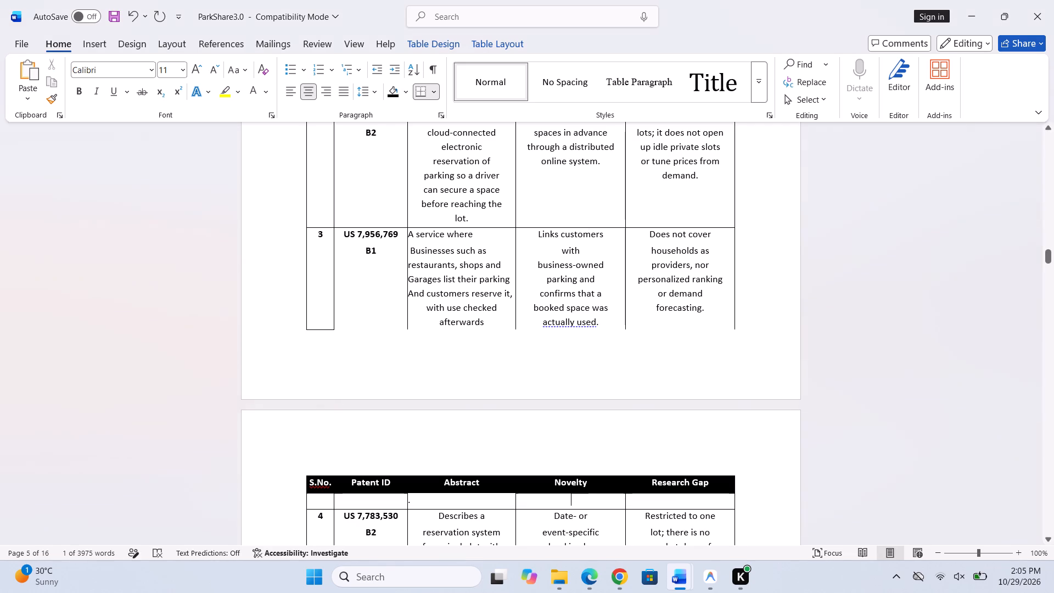
{"action": "right_click", "coordinate": [576, 497]}
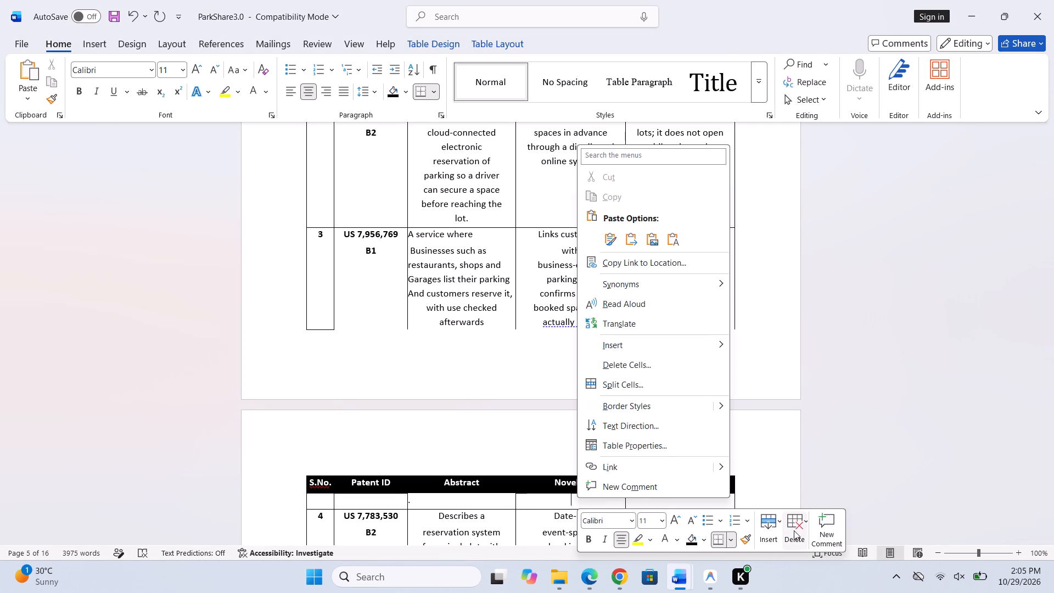
{"action": "left_click", "coordinate": [794, 530]}
{"action": "left_click", "coordinate": [816, 483]}
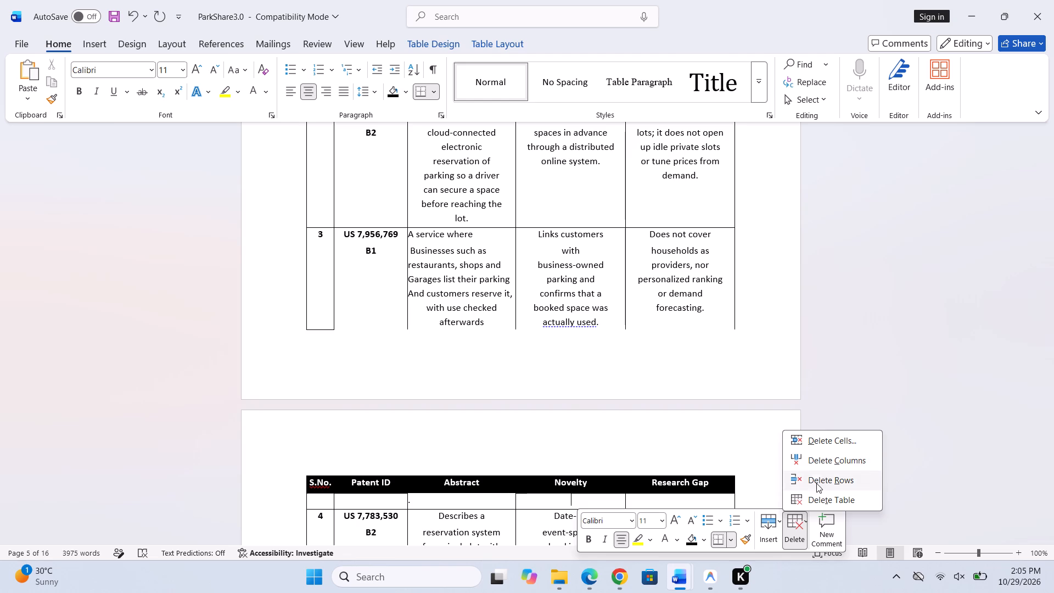
Draw a straight line about 6.08" long along row 3's open bottom edge, from the Patent ID column through Research Gap.
{"action": "scroll", "coordinate": [780, 447], "scroll_direction": "down", "scroll_amount": 1}
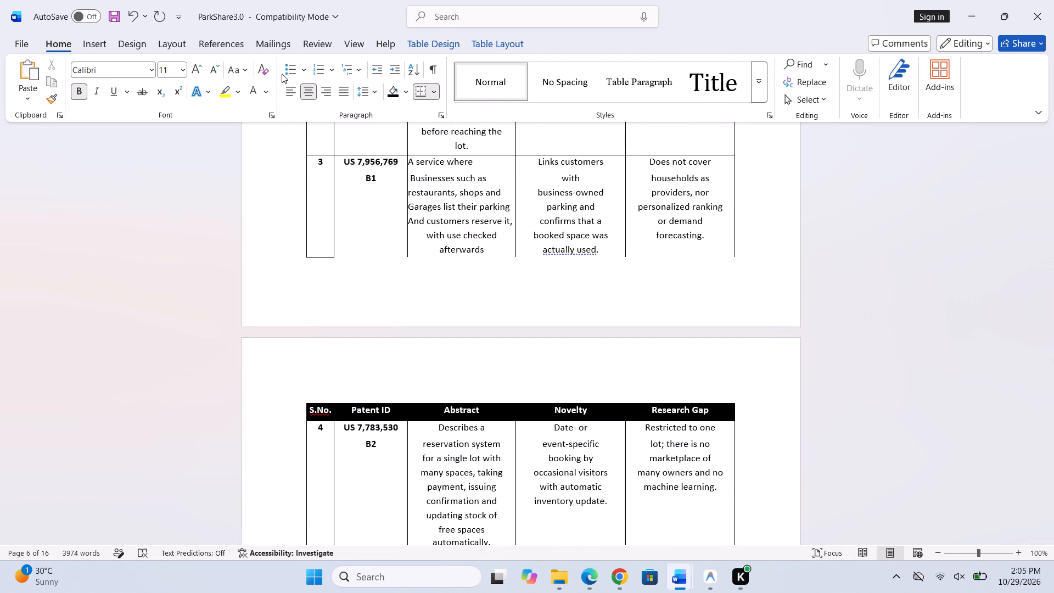
{"action": "left_click", "coordinate": [108, 46]}
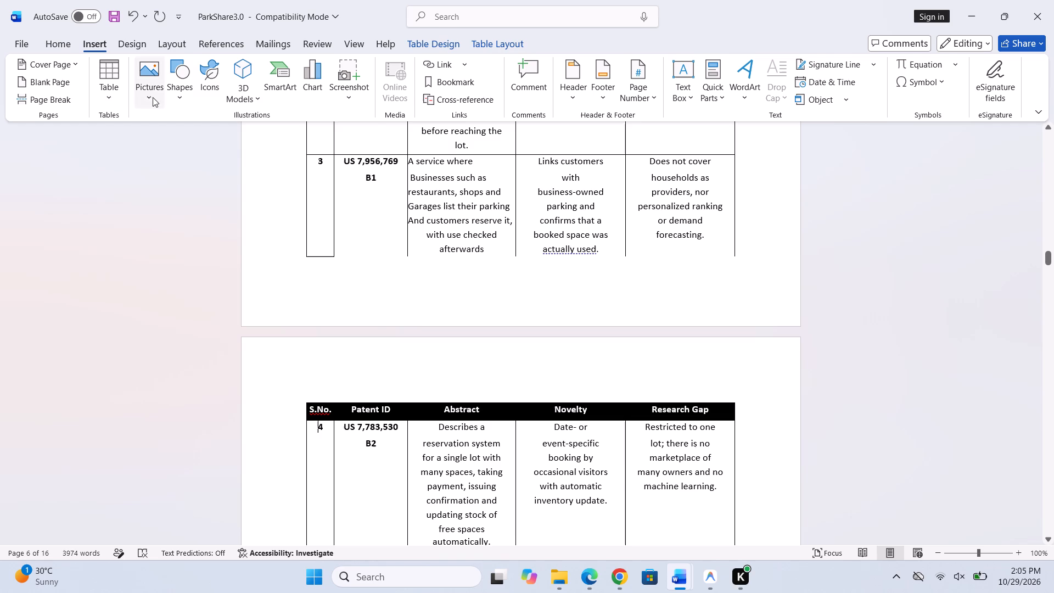
{"action": "left_click", "coordinate": [174, 96]}
{"action": "left_click", "coordinate": [198, 141]}
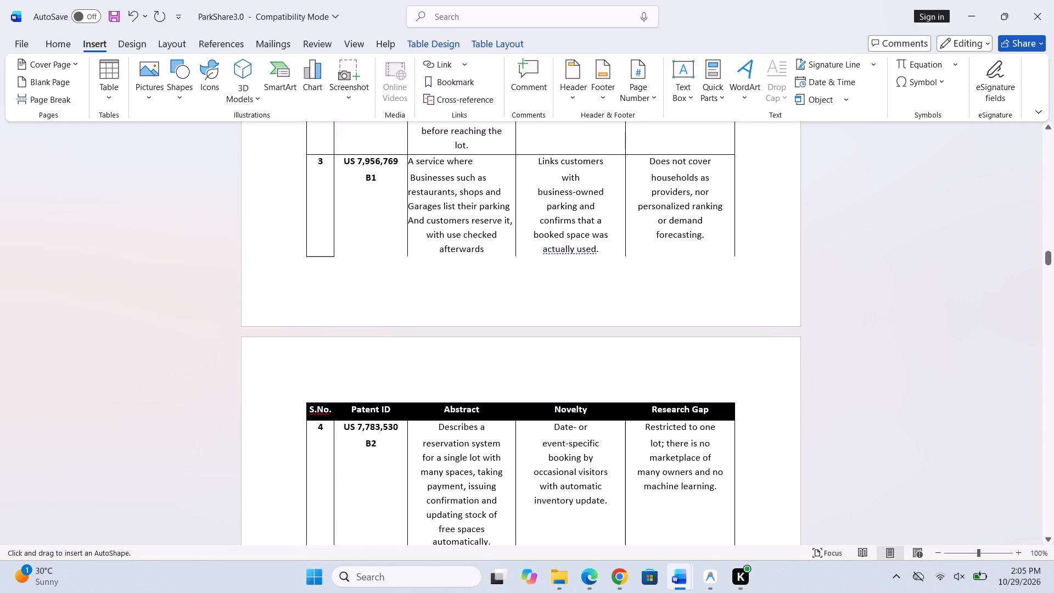
{"action": "left_click_drag", "start_coordinate": [334, 257], "coordinate": [452, 259]}
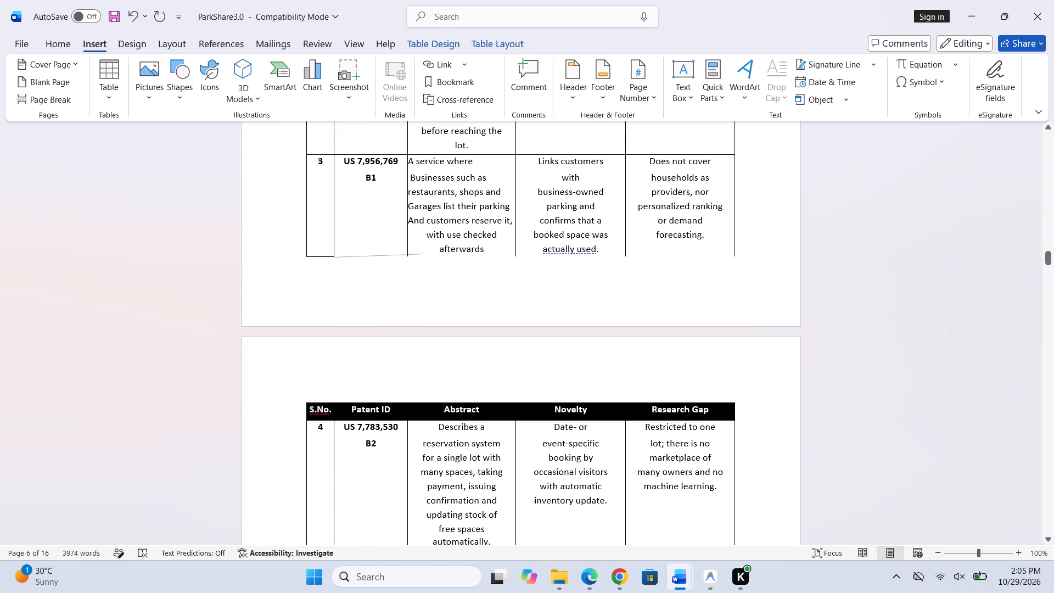
{"action": "left_click_drag", "start_coordinate": [452, 259], "coordinate": [717, 261]}
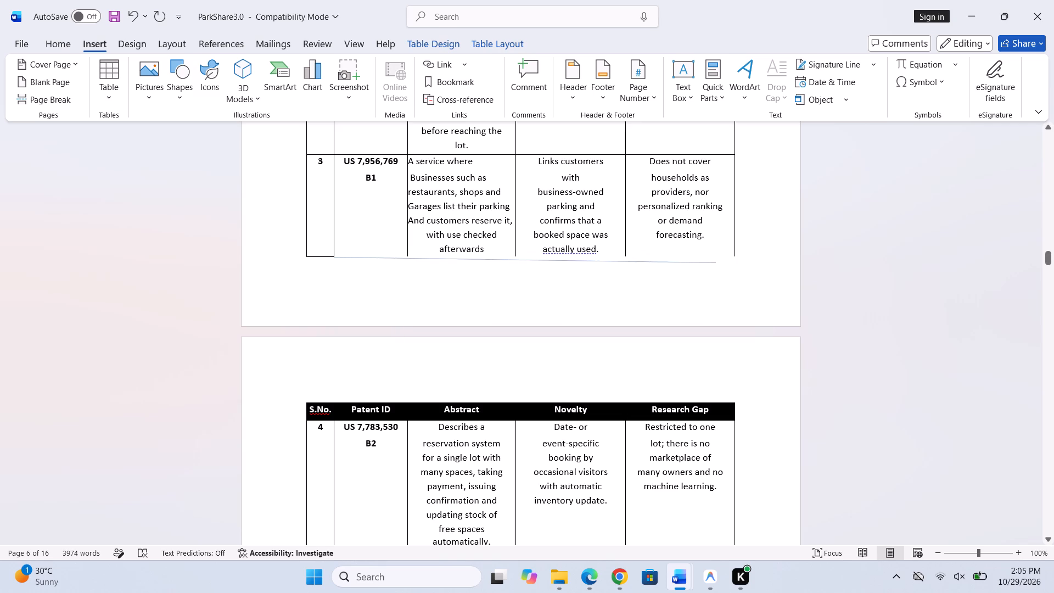
{"action": "left_click_drag", "start_coordinate": [717, 261], "coordinate": [733, 257]}
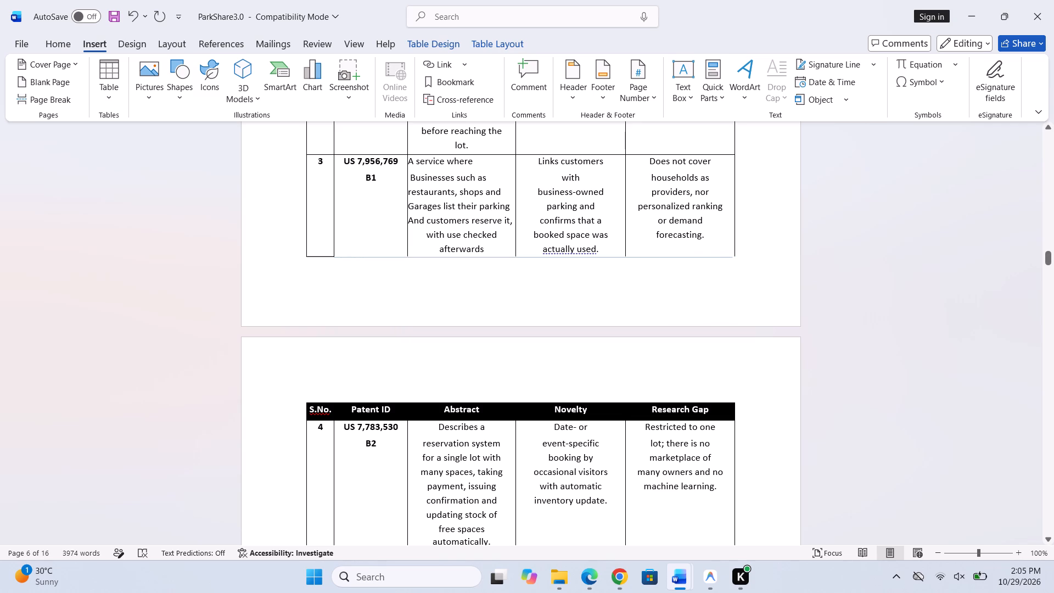
{"action": "left_click_drag", "start_coordinate": [733, 257], "coordinate": [735, 258]}
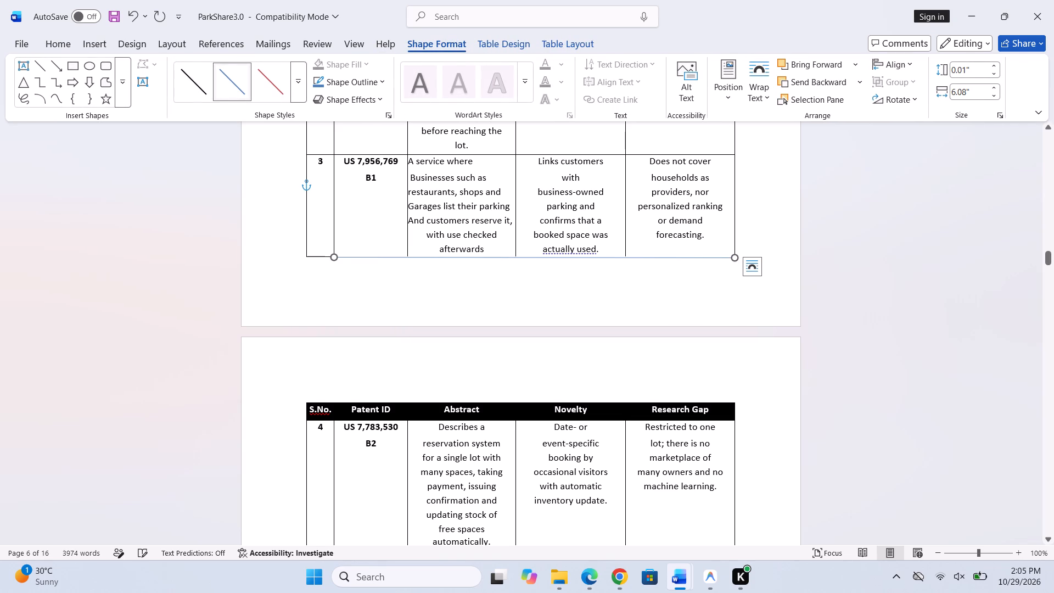
{"action": "left_click", "coordinate": [859, 322]}
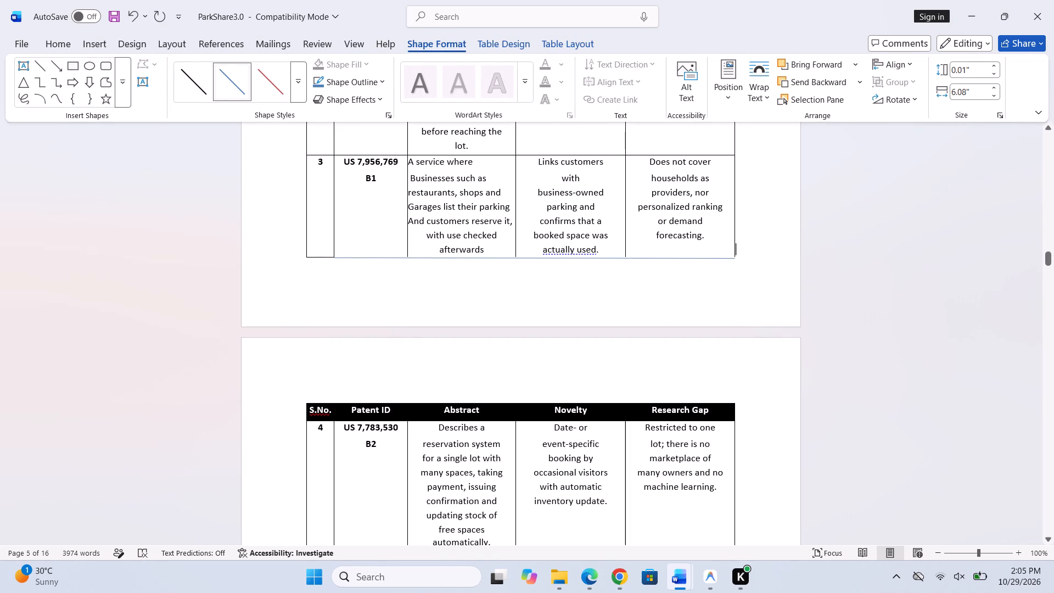
Level the line under row 3 and stretch its Research Gap end to a width of about 6.1".
{"action": "left_click", "coordinate": [730, 258]}
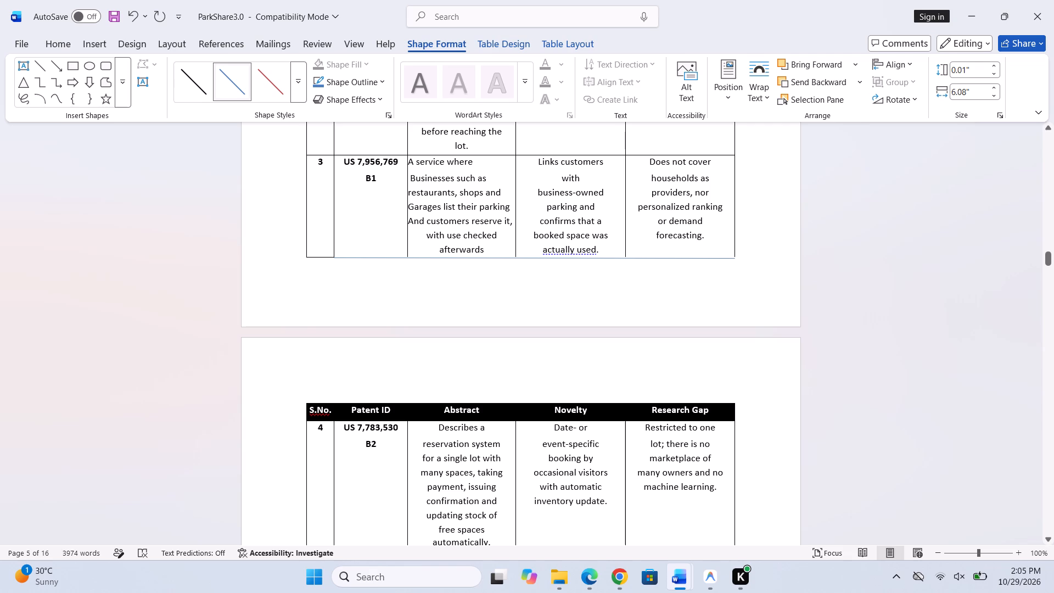
{"action": "left_click", "coordinate": [736, 259]}
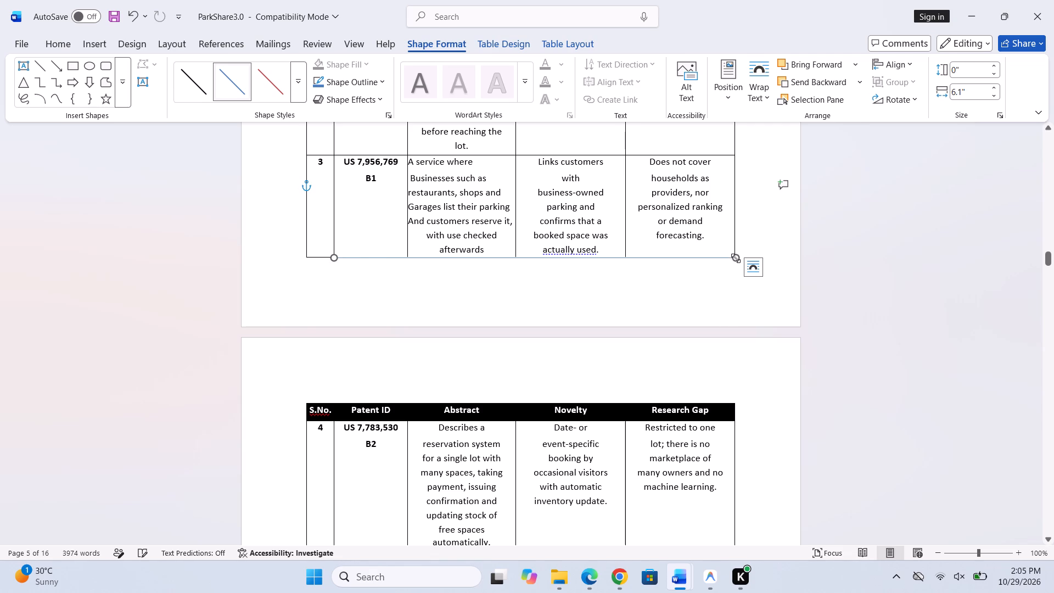
{"action": "left_click", "coordinate": [571, 322]}
{"action": "left_click", "coordinate": [455, 302]}
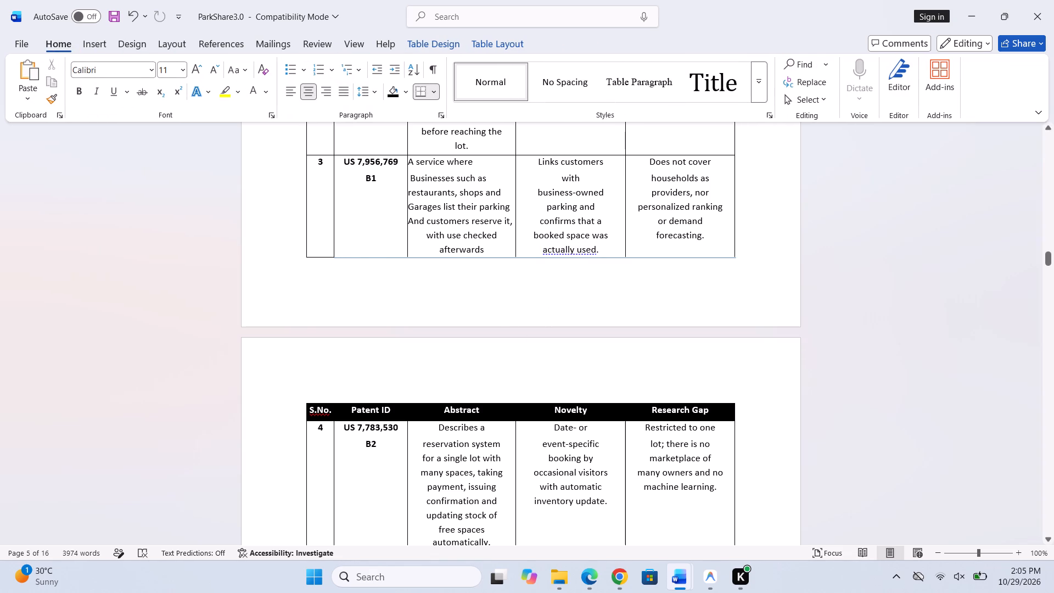
Fine-tune the line's endpoints, mainly the one beside the S.No. cell, to align it with row 3's bottom edge.
{"action": "left_click", "coordinate": [337, 258]}
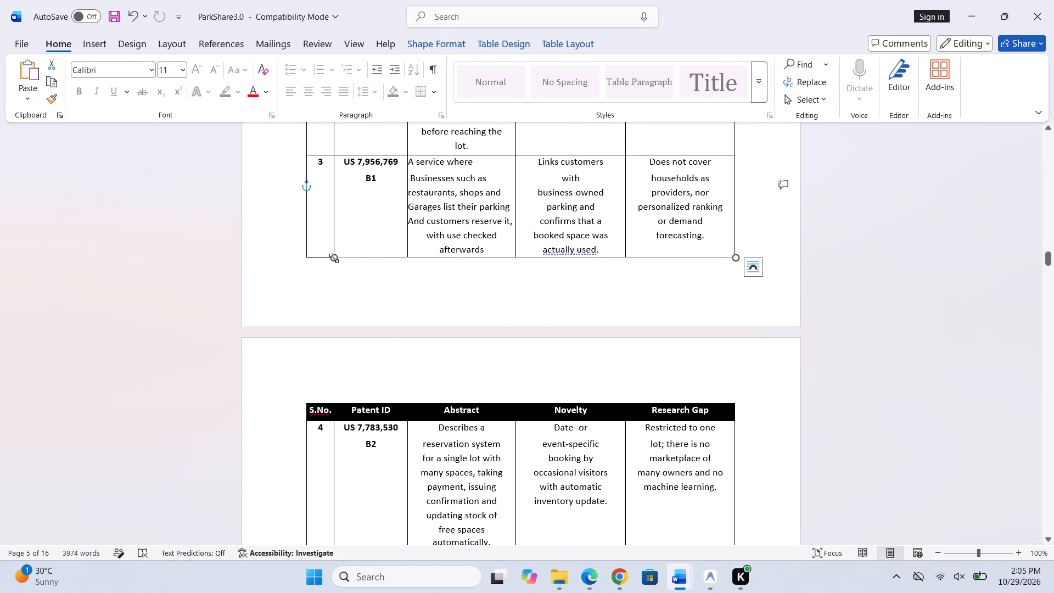
{"action": "left_click", "coordinate": [335, 258]}
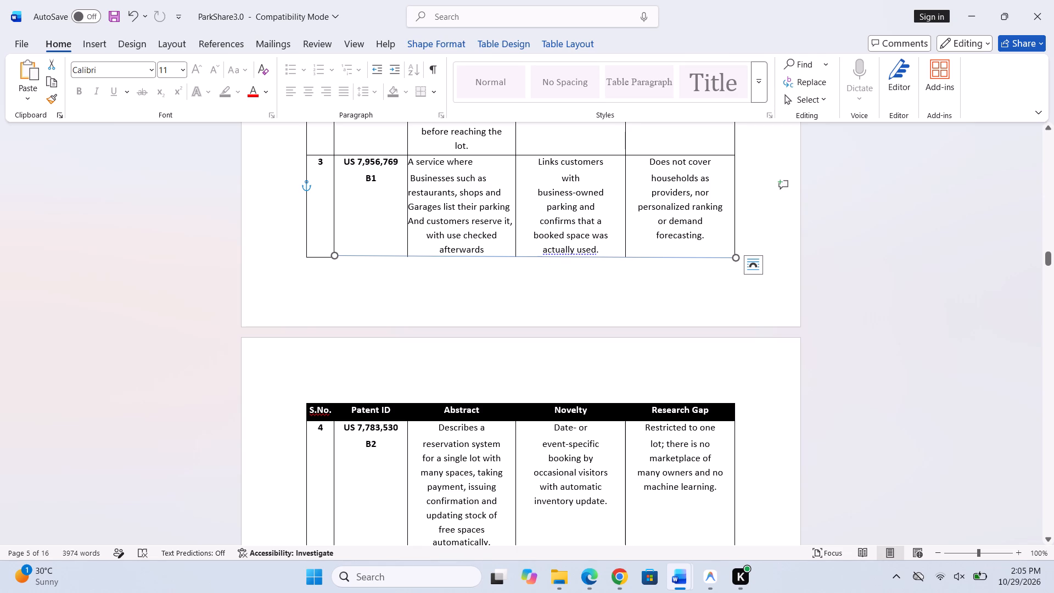
{"action": "left_click", "coordinate": [737, 258]}
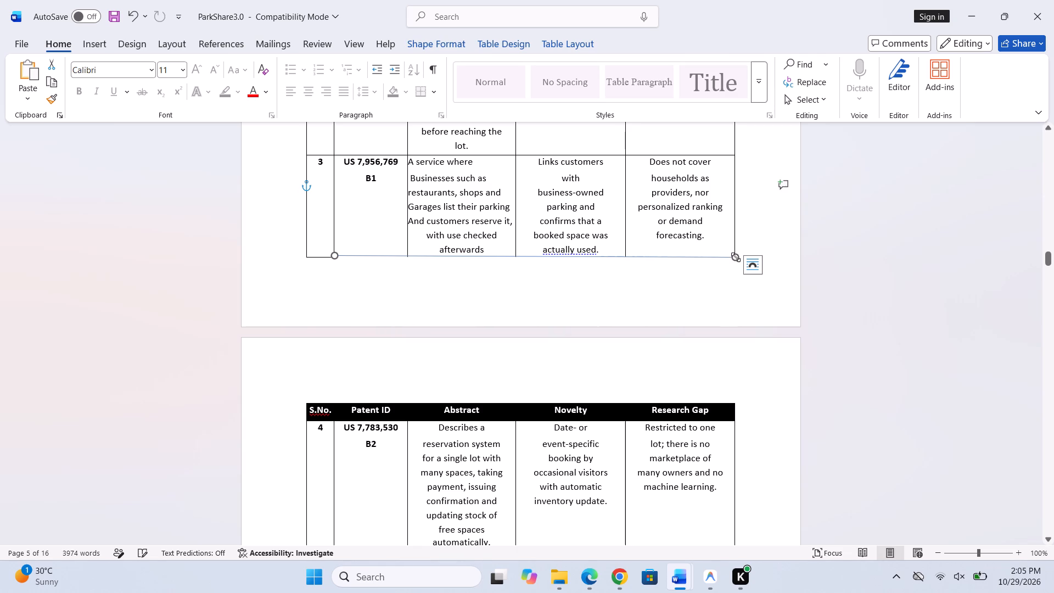
{"action": "left_click", "coordinate": [653, 291]}
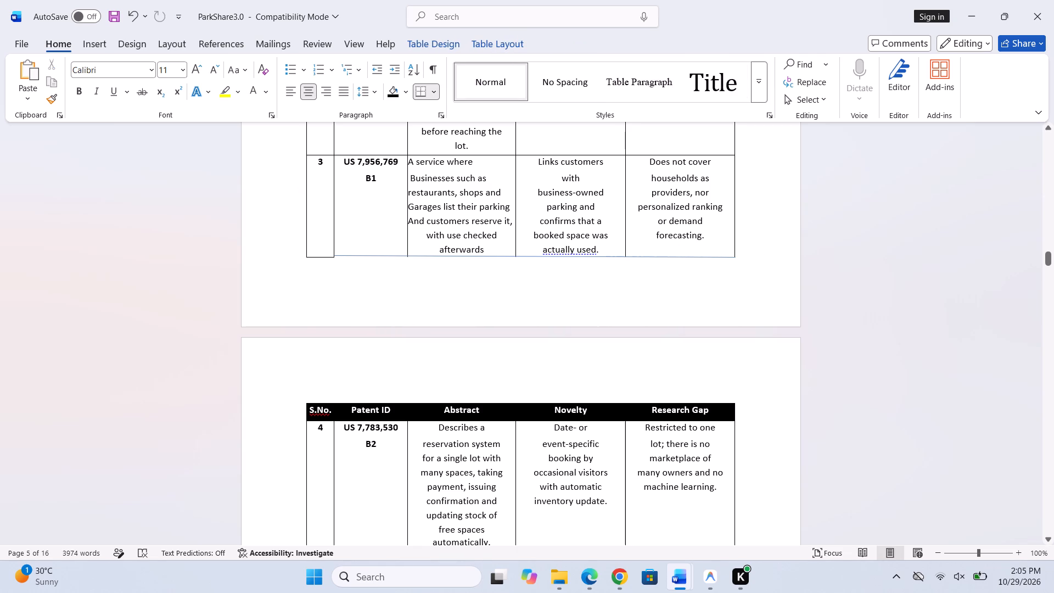
{"action": "left_click", "coordinate": [336, 257]}
{"action": "left_click", "coordinate": [335, 257]}
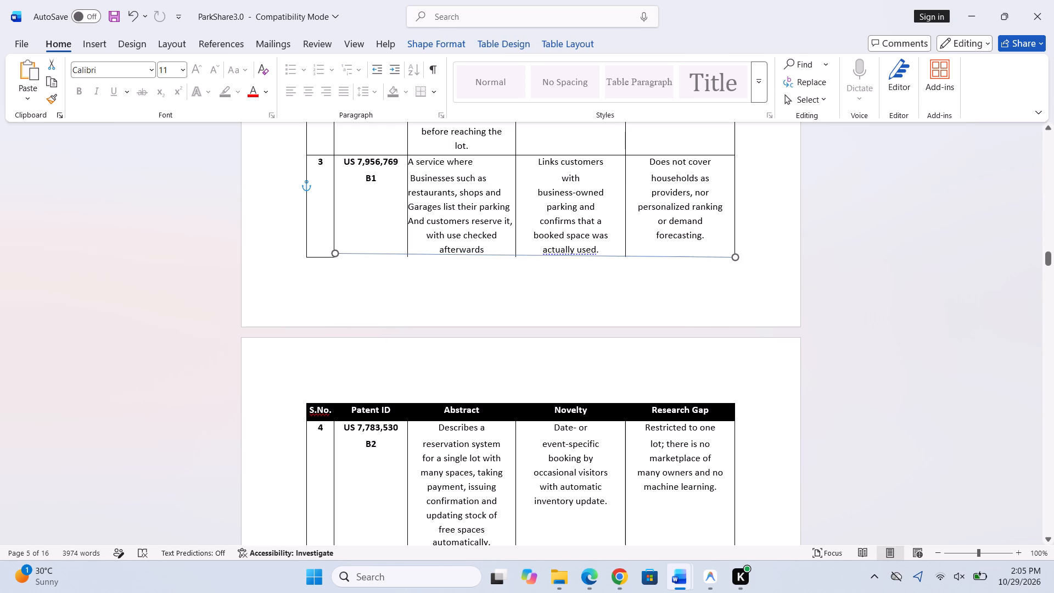
{"action": "left_click", "coordinate": [390, 290]}
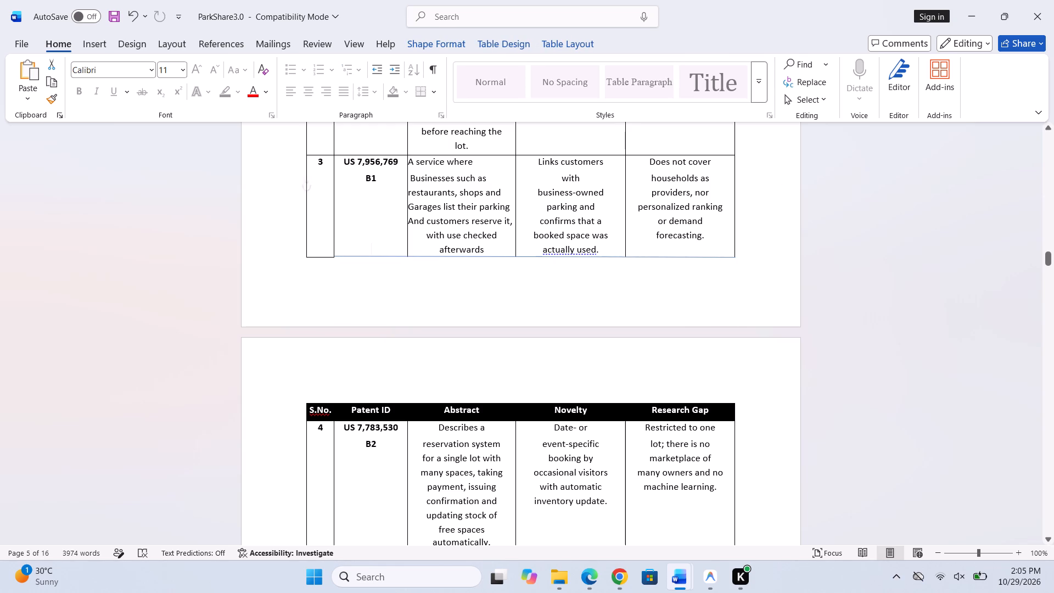
Select the line under row 3 and open its shape options.
{"action": "left_click", "coordinate": [680, 252]}
{"action": "left_click", "coordinate": [686, 257]}
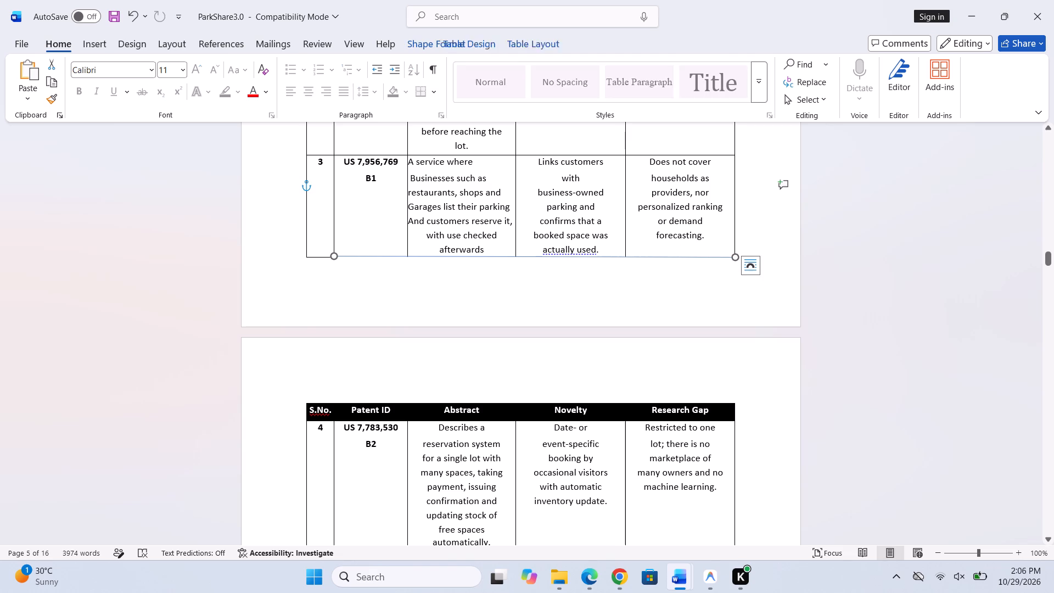
{"action": "left_click", "coordinate": [686, 257]}
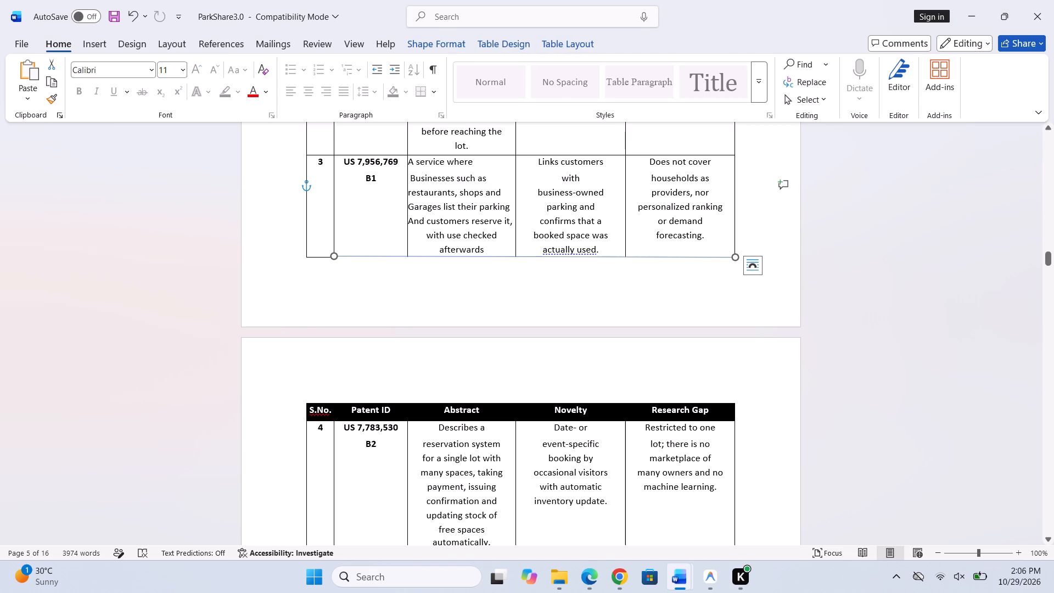
{"action": "right_click", "coordinate": [686, 257]}
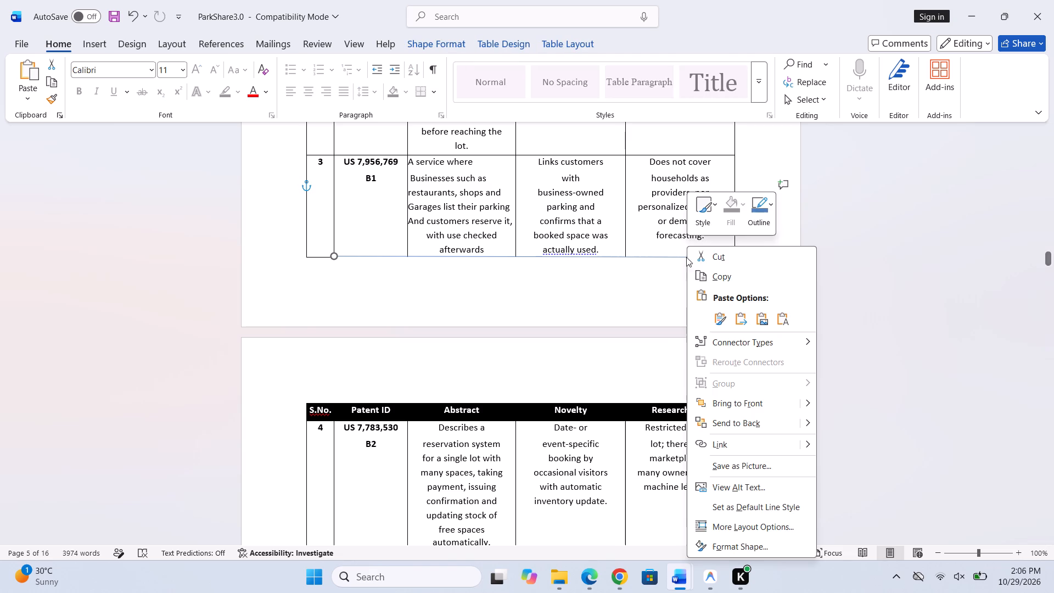
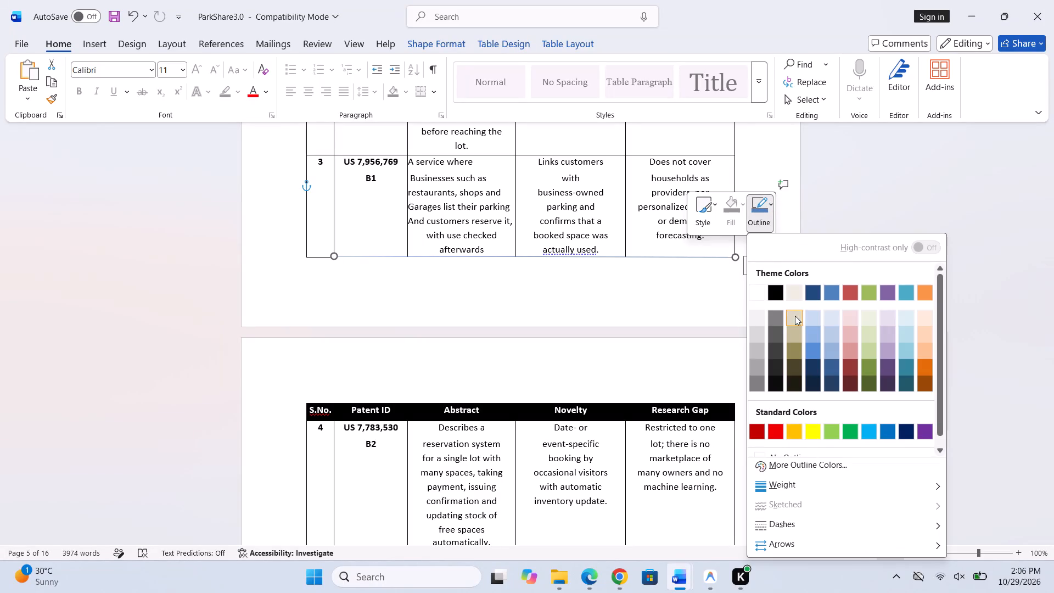
Set the outline color of the line under row 3 to black and save the document.
{"action": "left_click", "coordinate": [776, 294]}
{"action": "left_click", "coordinate": [643, 300]}
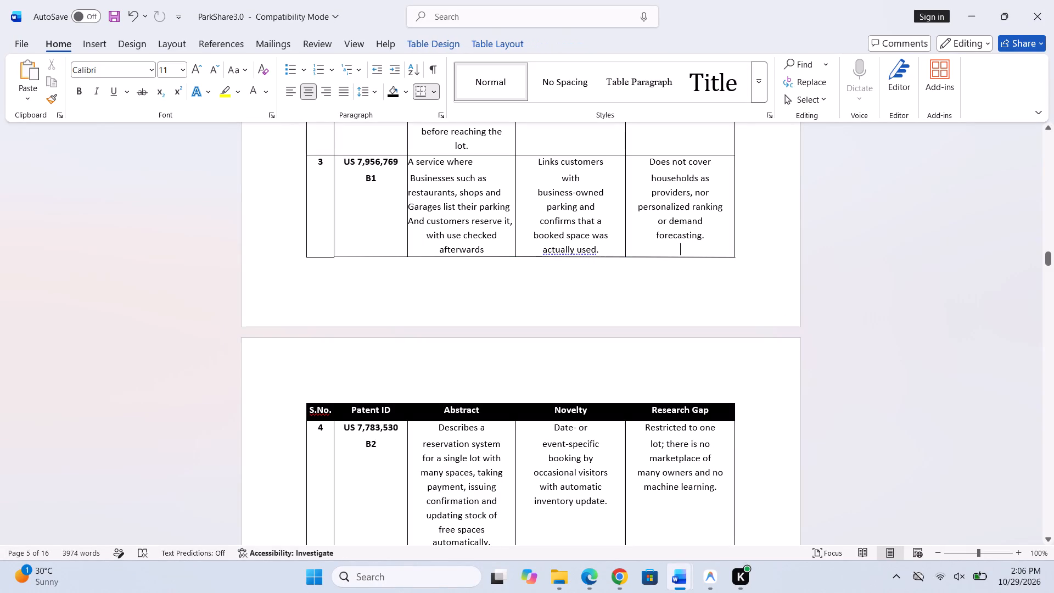
{"action": "left_click", "coordinate": [770, 332]}
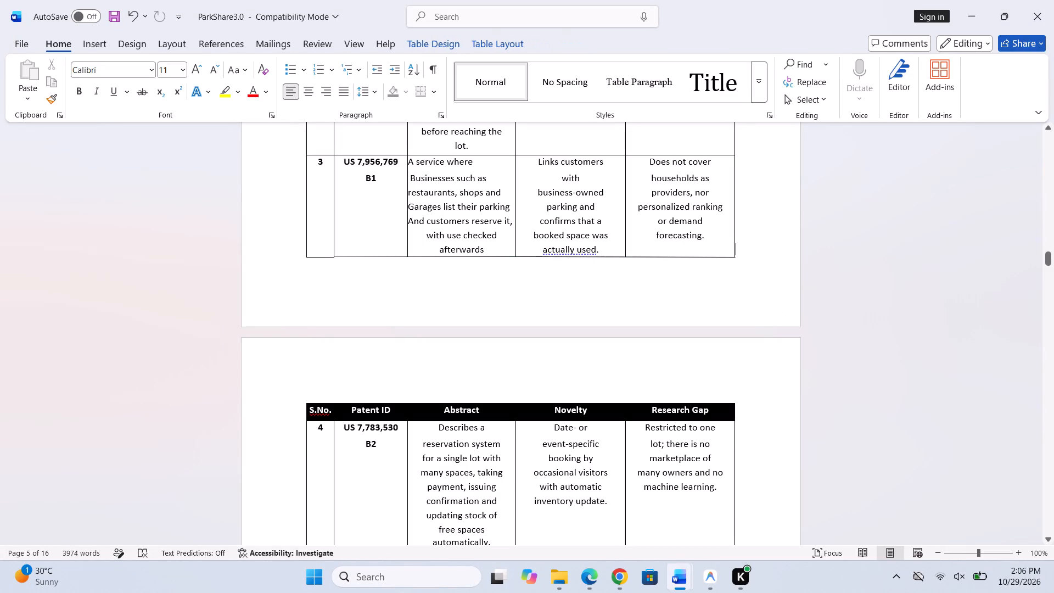
{"action": "key", "text": "ctrl+s"}
{"action": "key", "text": "ctrl+s"}
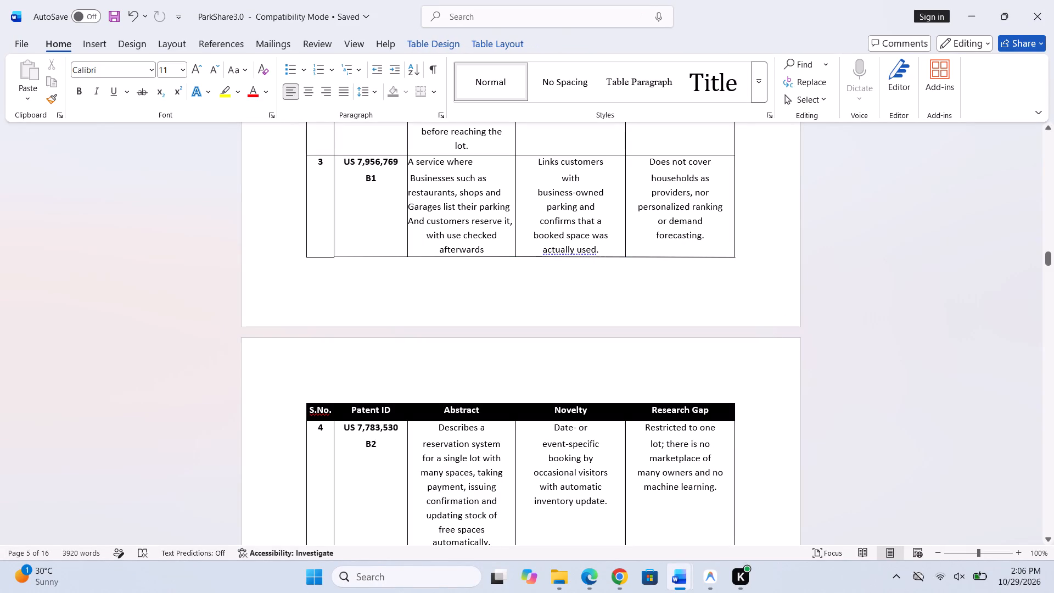
Save the document as a PDF named ParkShare3.0 in D: > sem 4, replacing the existing PDF.
{"action": "left_click", "coordinate": [14, 47]}
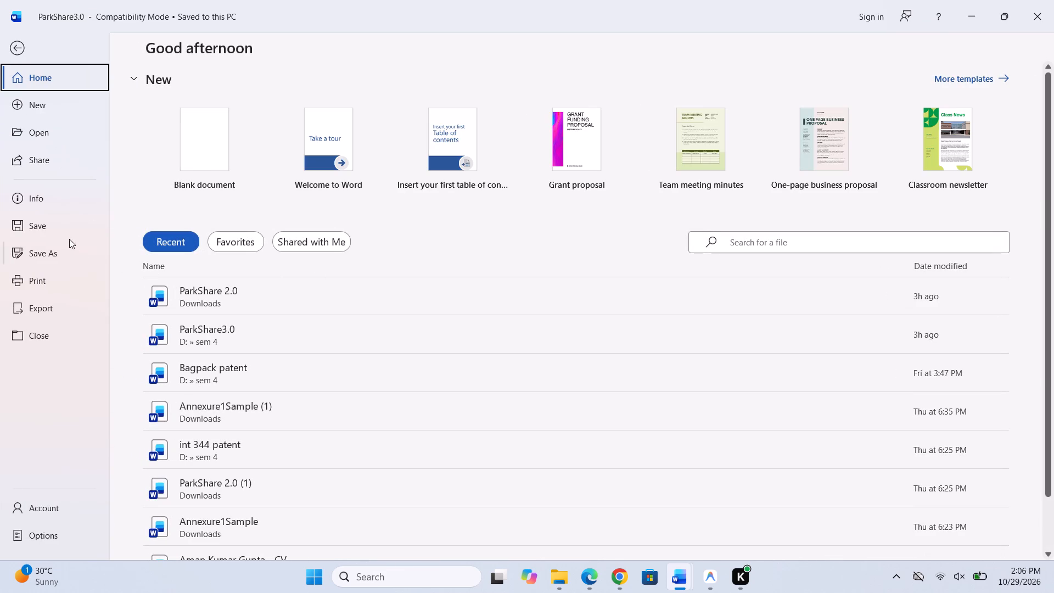
{"action": "left_click", "coordinate": [54, 251]}
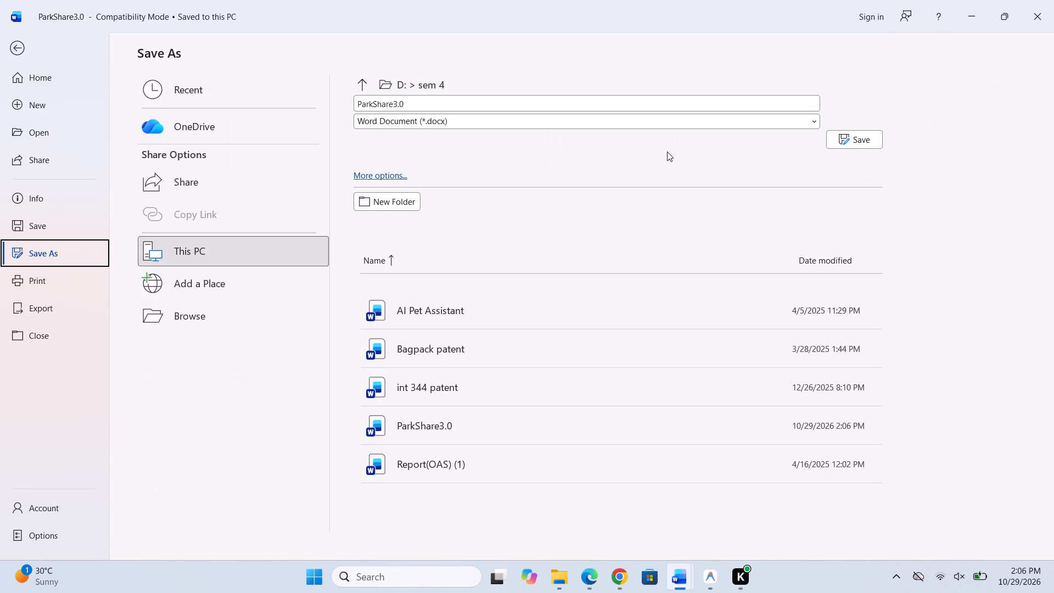
{"action": "left_click", "coordinate": [806, 125]}
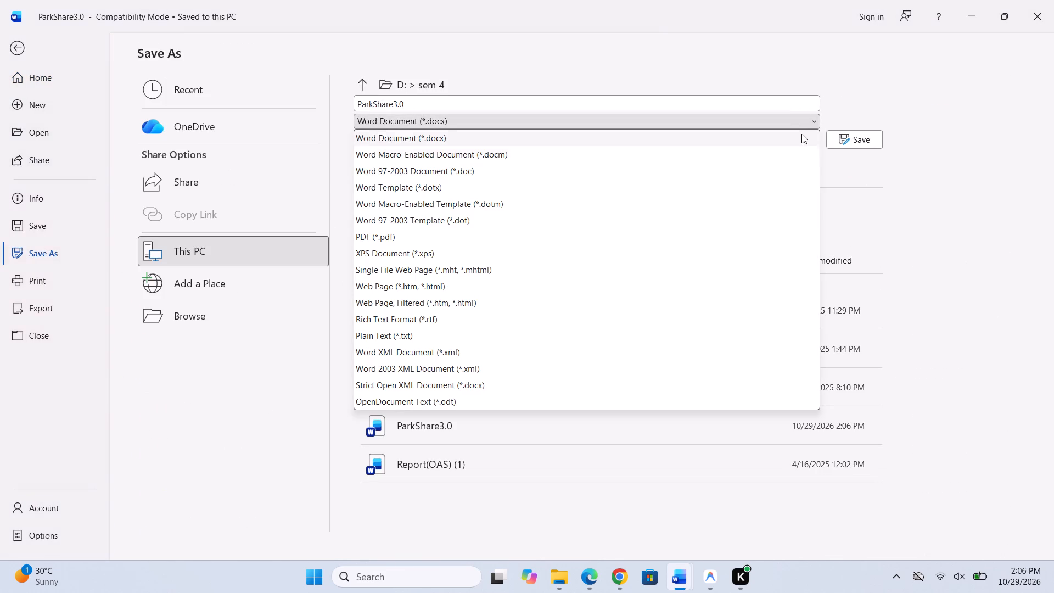
{"action": "left_click", "coordinate": [652, 236]}
{"action": "left_click", "coordinate": [839, 148]}
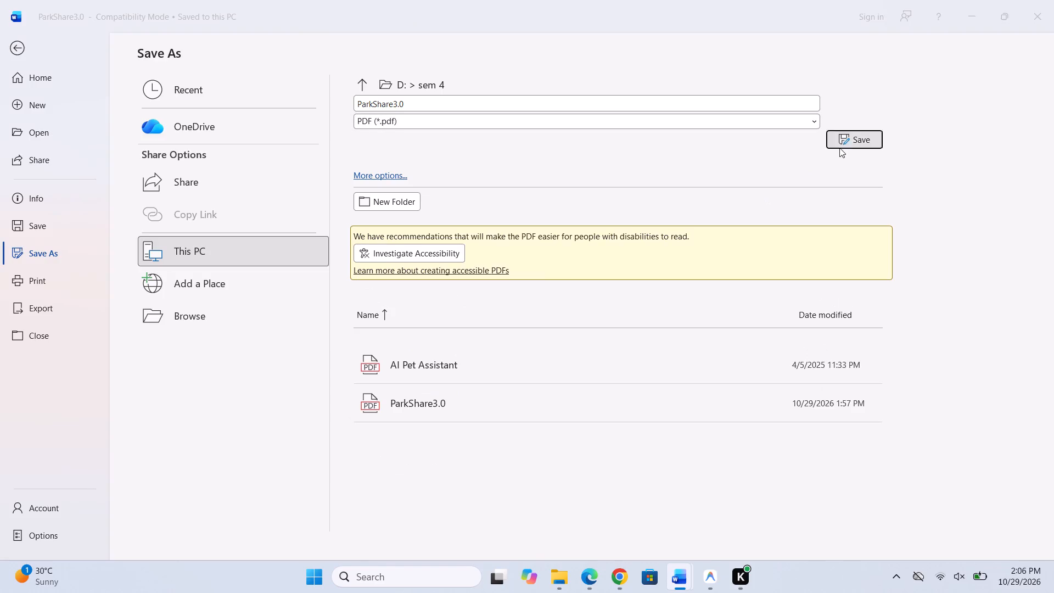
{"action": "left_click", "coordinate": [571, 314]}
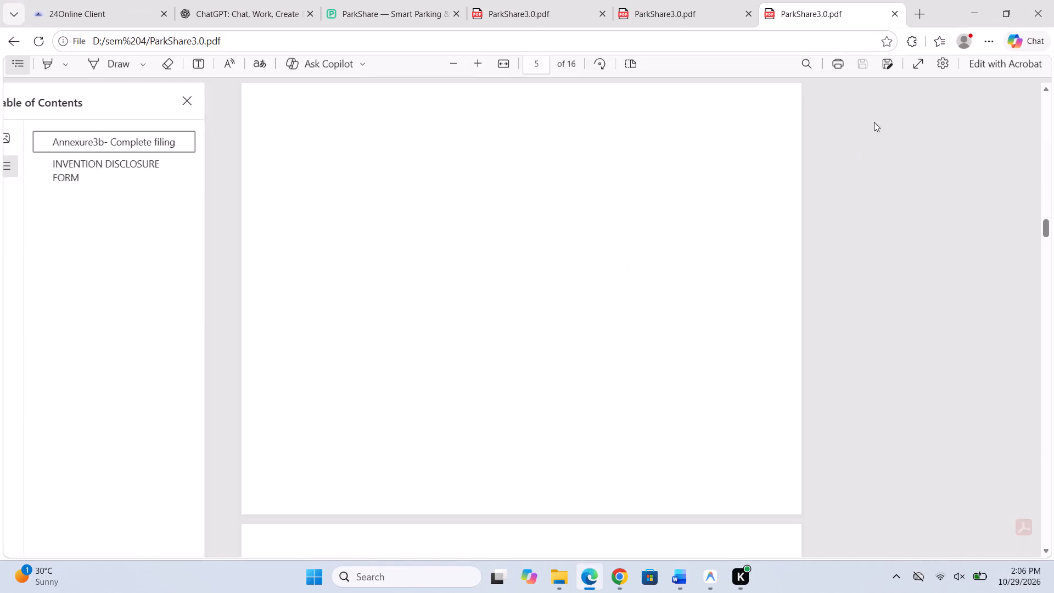
In Edge, close the two older ParkShare3.0.pdf tabs and check the patent table across pages 5 and 6 of the new export.
{"action": "left_click", "coordinate": [601, 13]}
{"action": "left_click", "coordinate": [604, 13]}
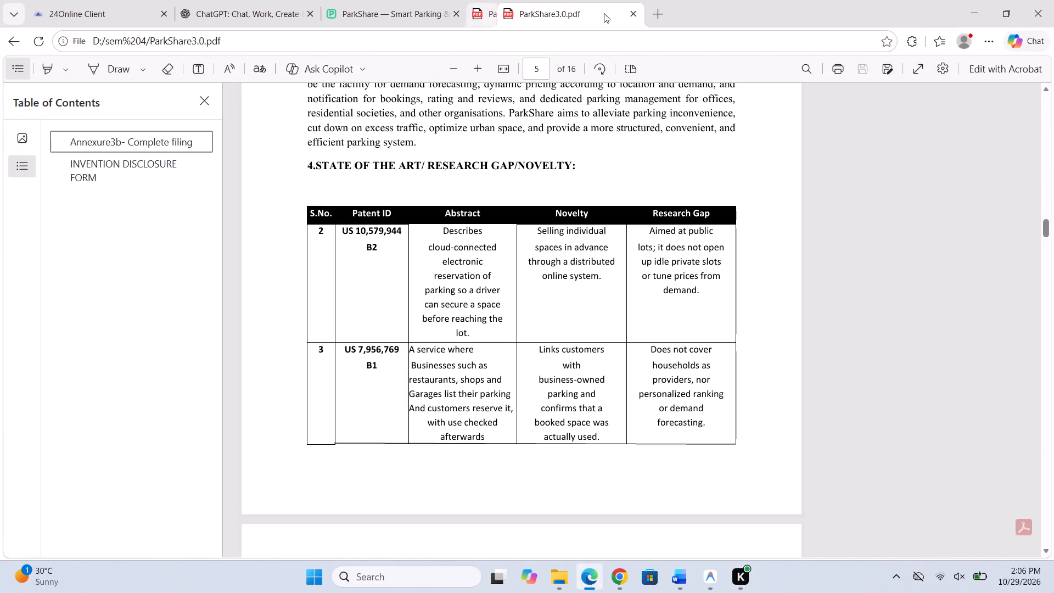
{"action": "left_click", "coordinate": [955, 13]}
{"action": "scroll", "coordinate": [574, 405], "scroll_direction": "down", "scroll_amount": 6}
{"action": "scroll", "coordinate": [574, 405], "scroll_direction": "up", "scroll_amount": 3}
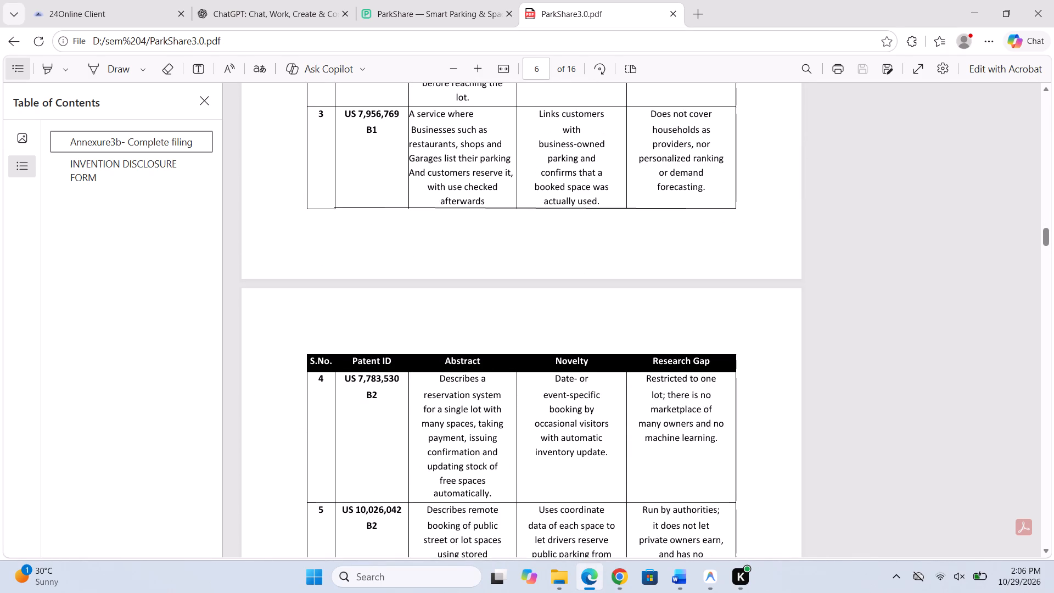
{"action": "scroll", "coordinate": [574, 405], "scroll_direction": "up", "scroll_amount": 2}
{"action": "scroll", "coordinate": [574, 405], "scroll_direction": "down", "scroll_amount": 4}
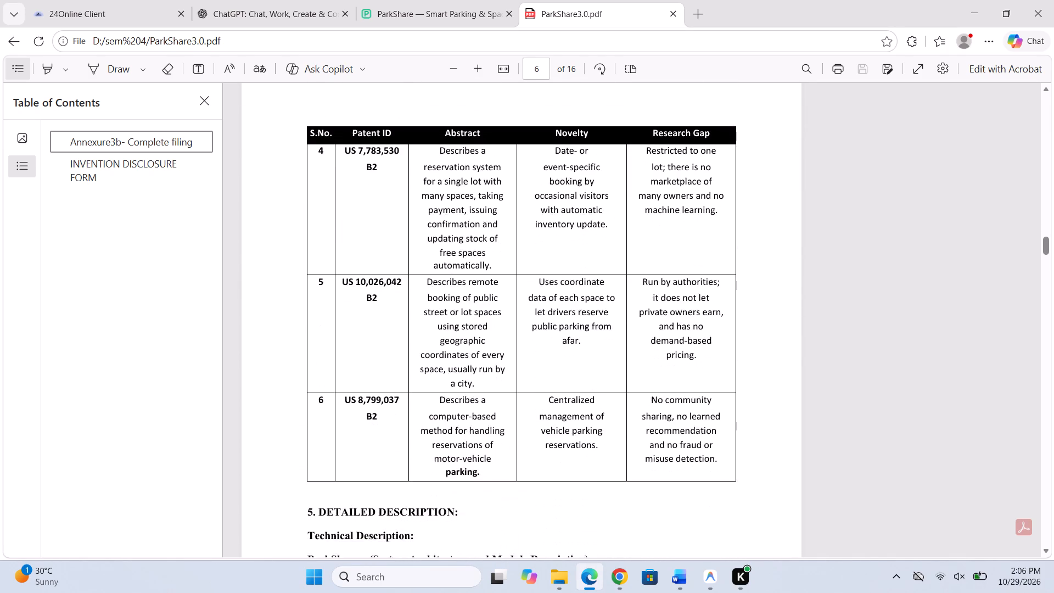
{"action": "scroll", "coordinate": [574, 405], "scroll_direction": "down", "scroll_amount": 2}
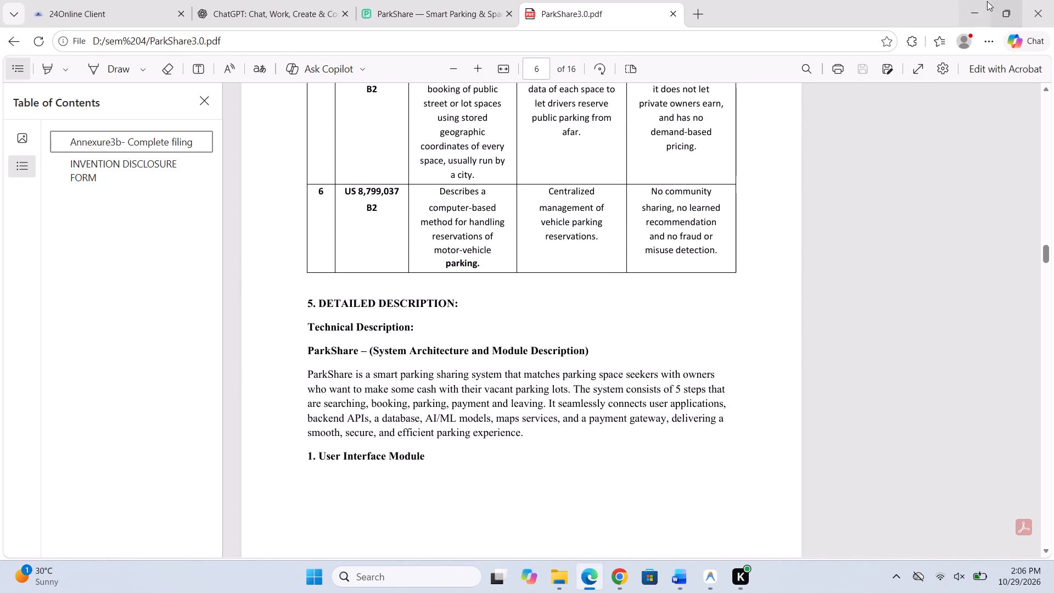
{"action": "left_click", "coordinate": [984, 1]}
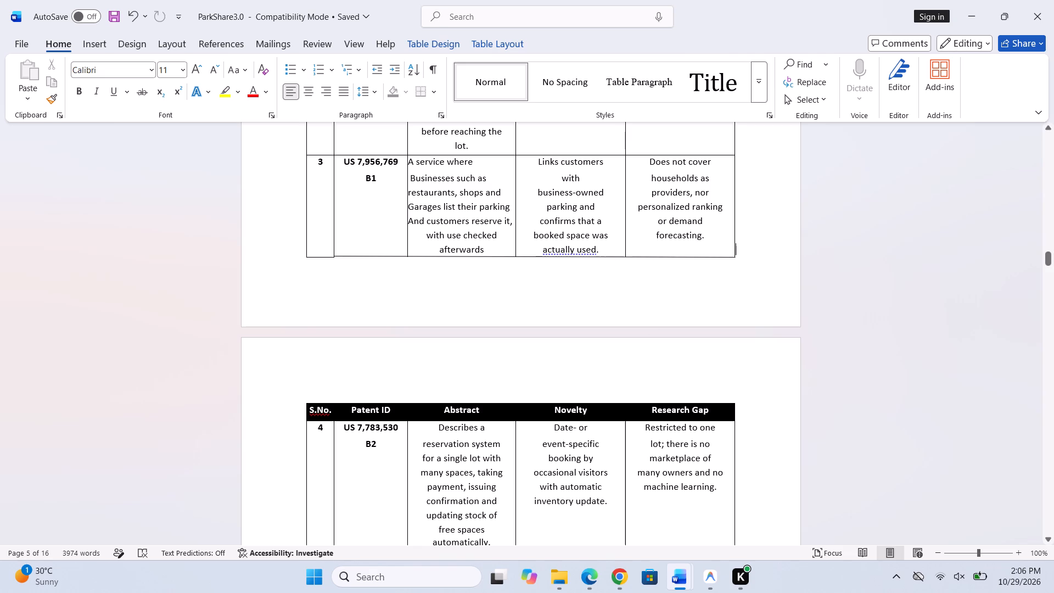
{"action": "left_click_drag", "start_coordinate": [381, 442], "coordinate": [342, 424]}
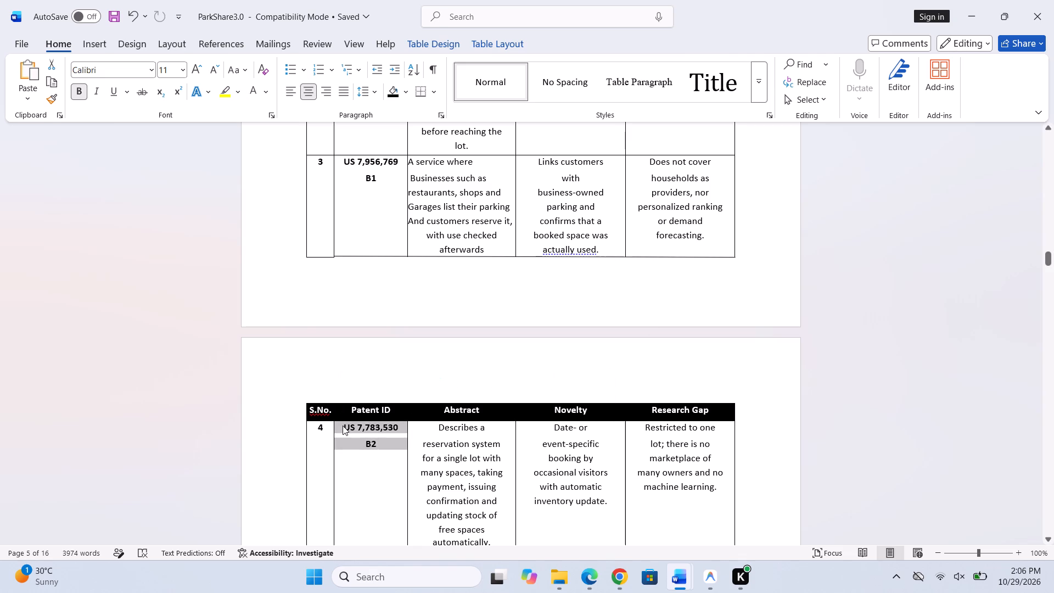